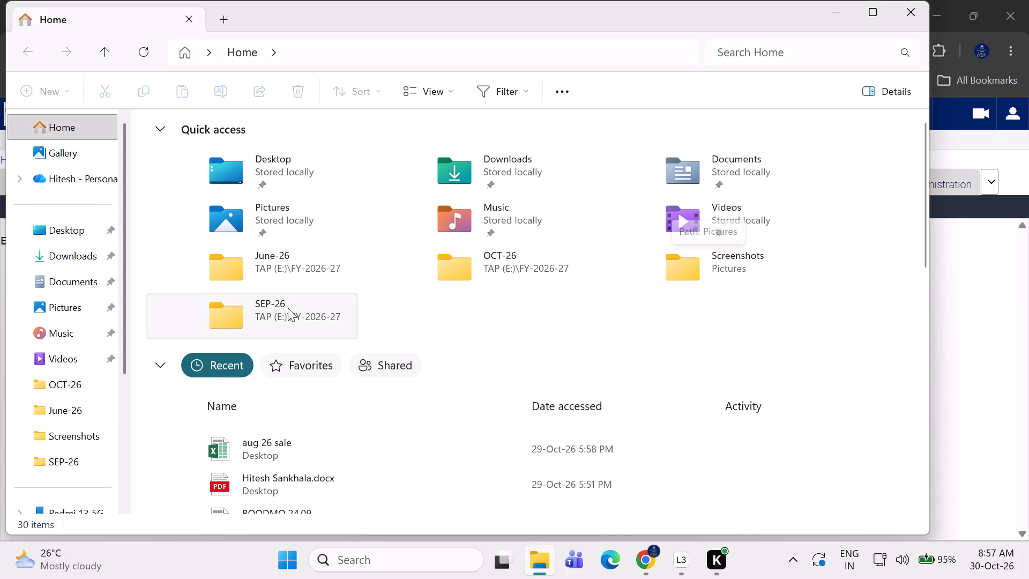
Open the 29 OCT STOCK workbook from the Downloads folder.
double_click(59, 258)
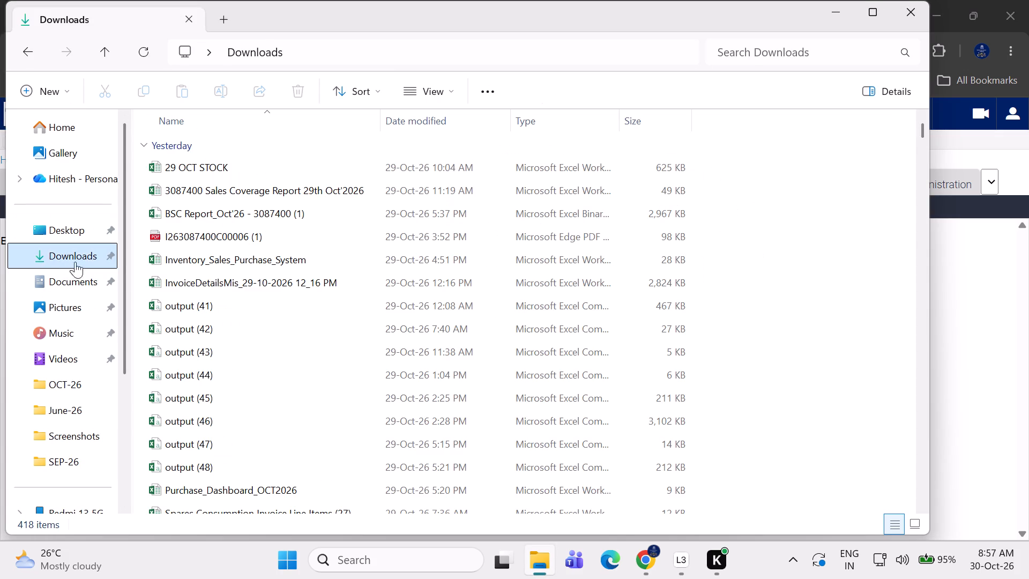
scroll(282, 316, "down", 2)
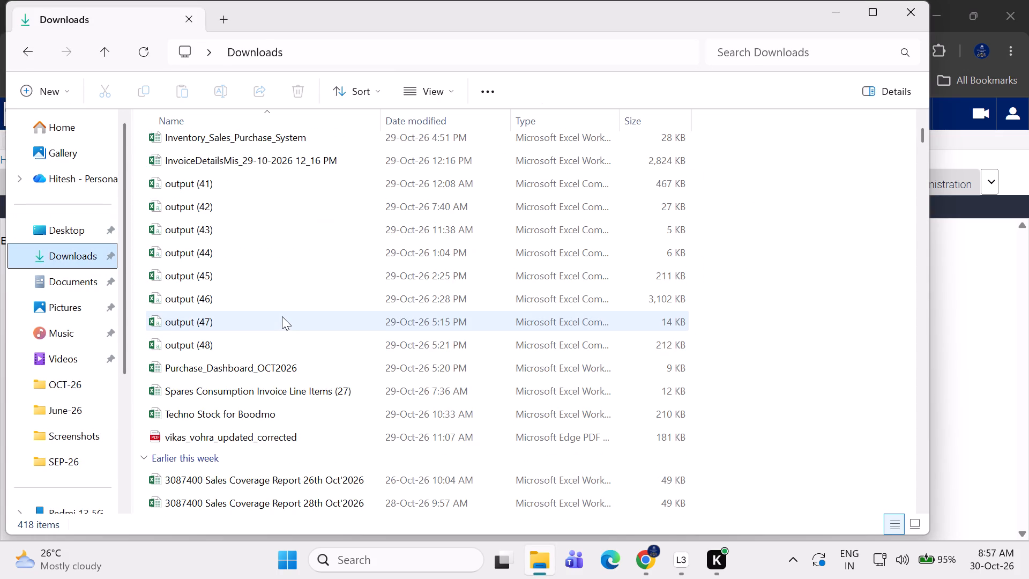
scroll(282, 316, "up", 2)
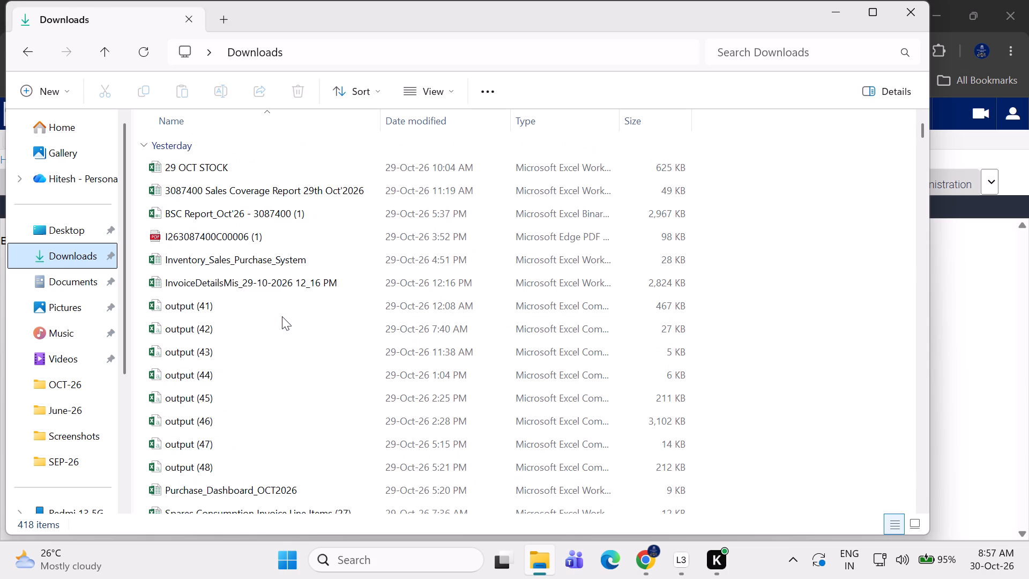
double_click(217, 176)
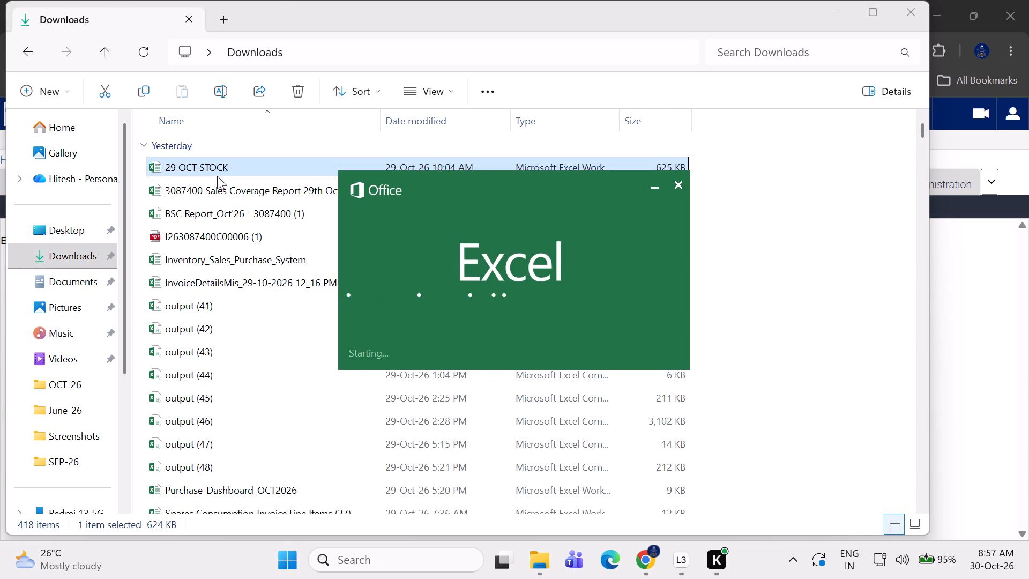
left_click(353, 316)
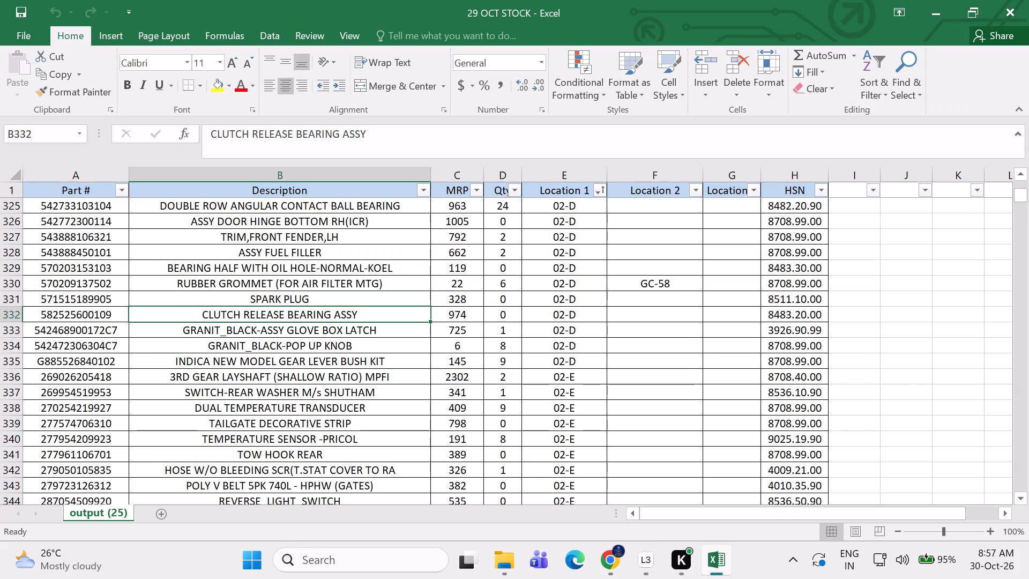
Insert a column before Location 1, head it "Purchse In" and fit its width to the heading.
left_click(70, 173)
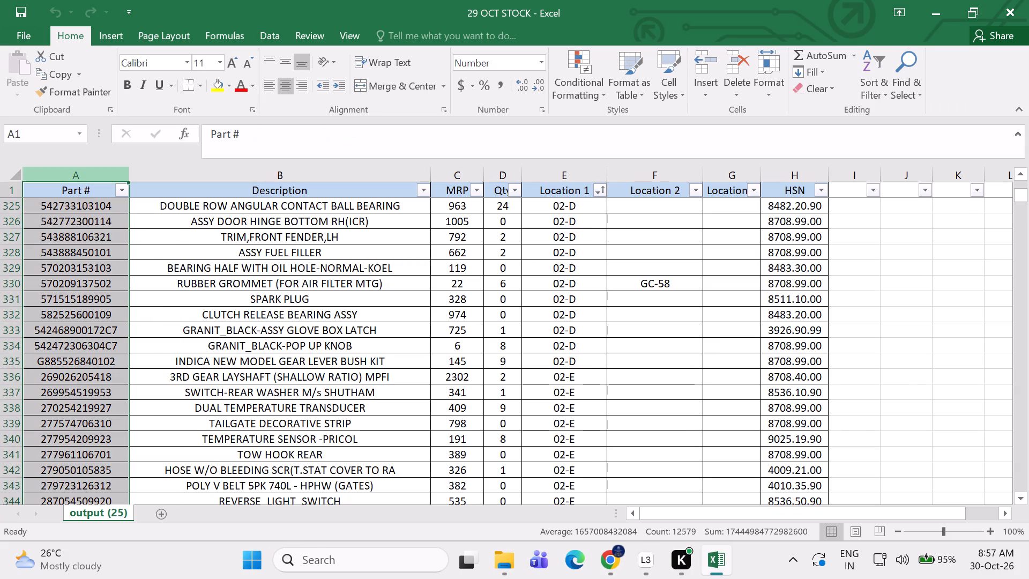
left_click_drag(1013, 195, 1025, 161)
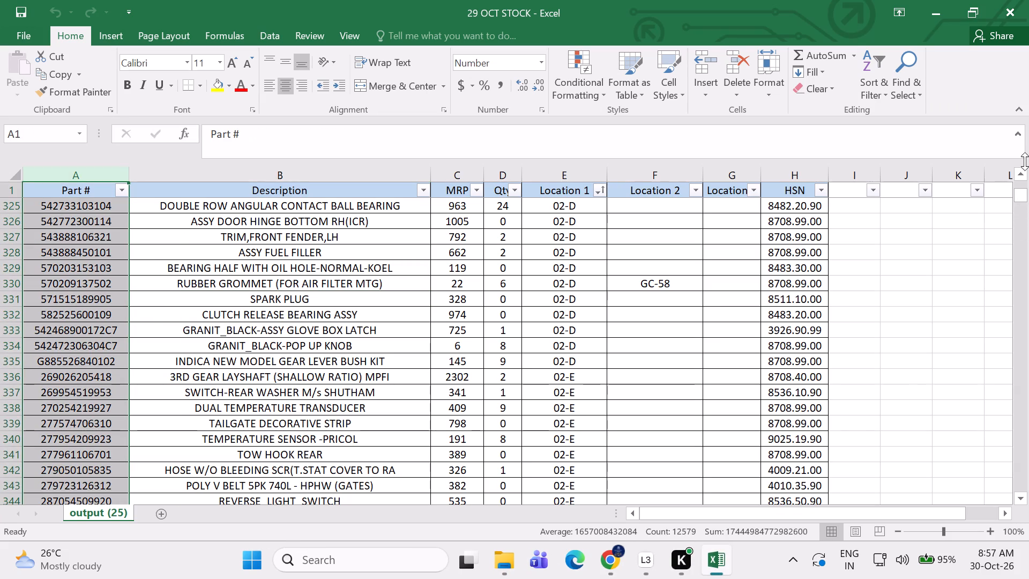
left_click(561, 174)
right_click(561, 174)
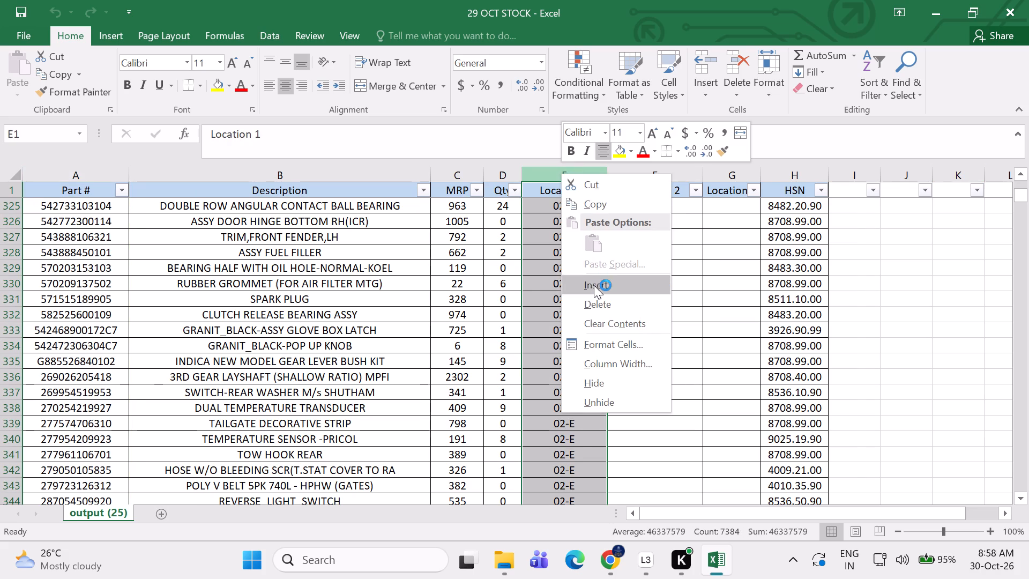
left_click(594, 285)
left_click(532, 195)
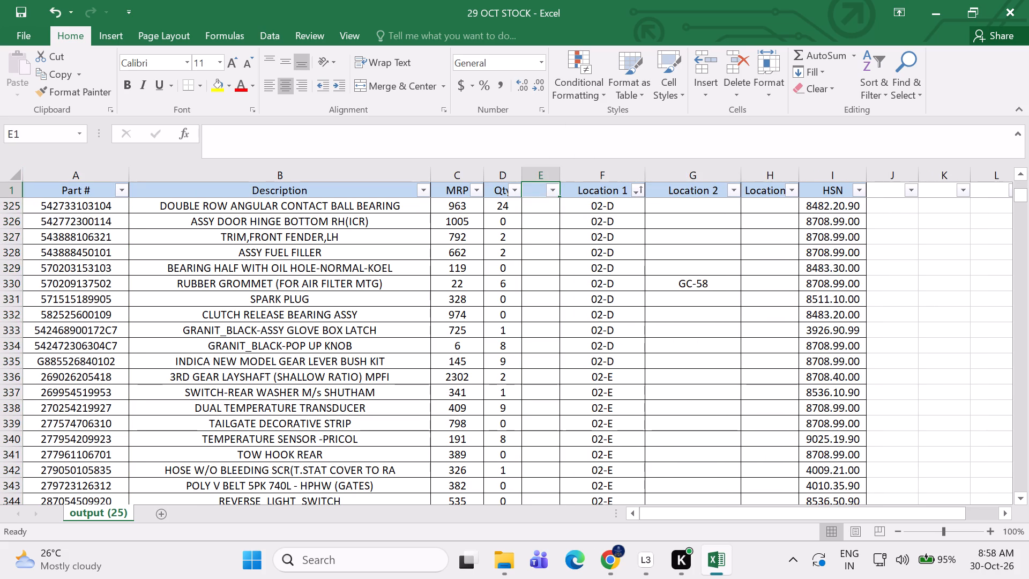
type("Purchse")
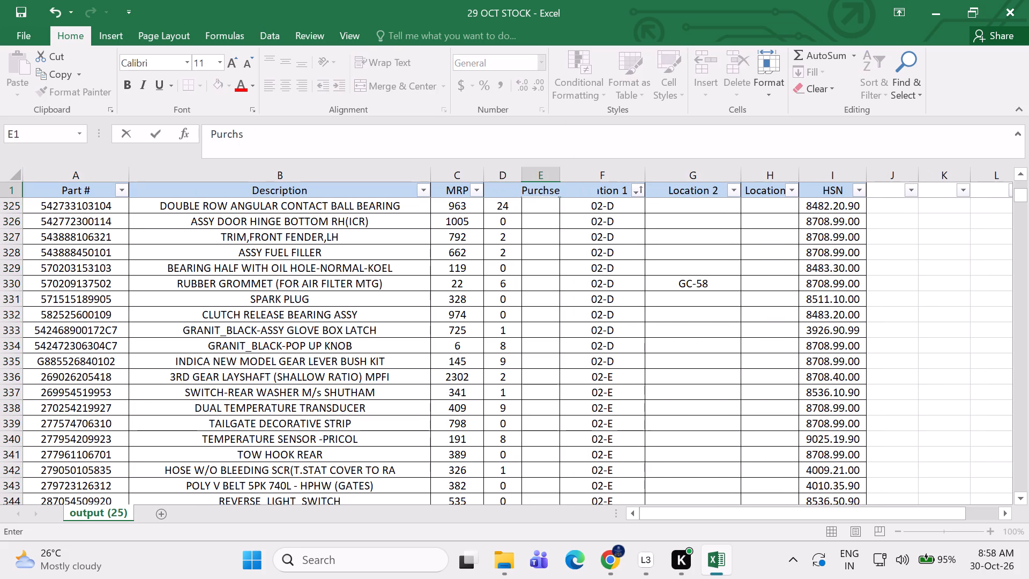
key("space")
type("In")
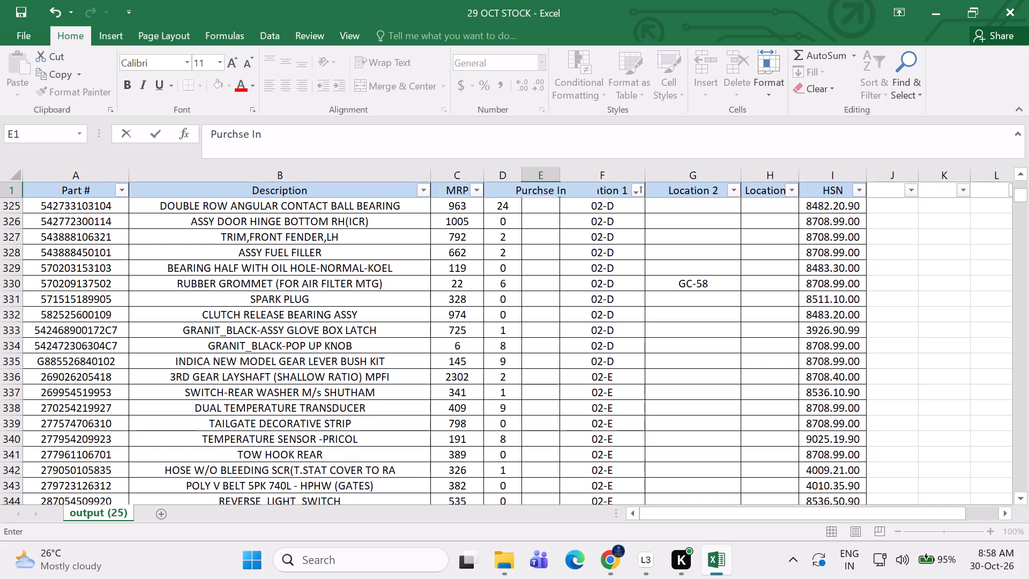
left_click(581, 241)
double_click(560, 172)
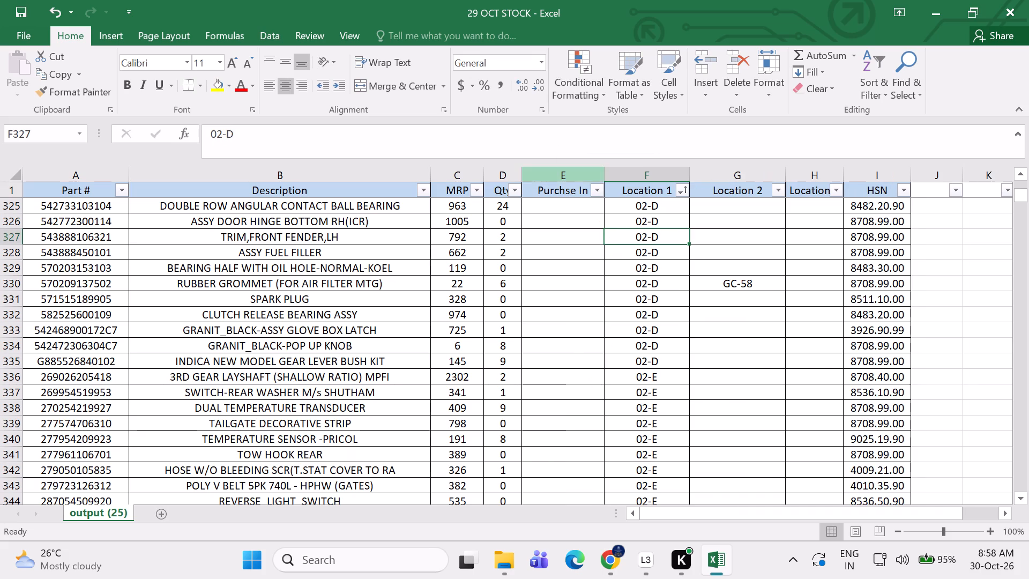
left_click(566, 268)
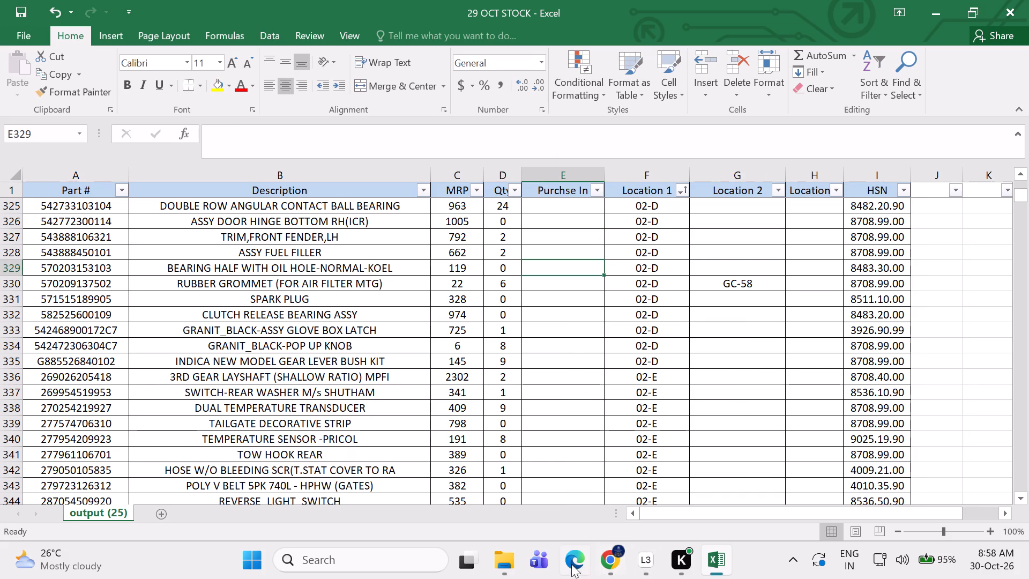
Switch to the Siebel Distributor page in Chrome and open Receiving's Spares Purchase Line Items - Editable view.
left_click(605, 569)
left_click(991, 184)
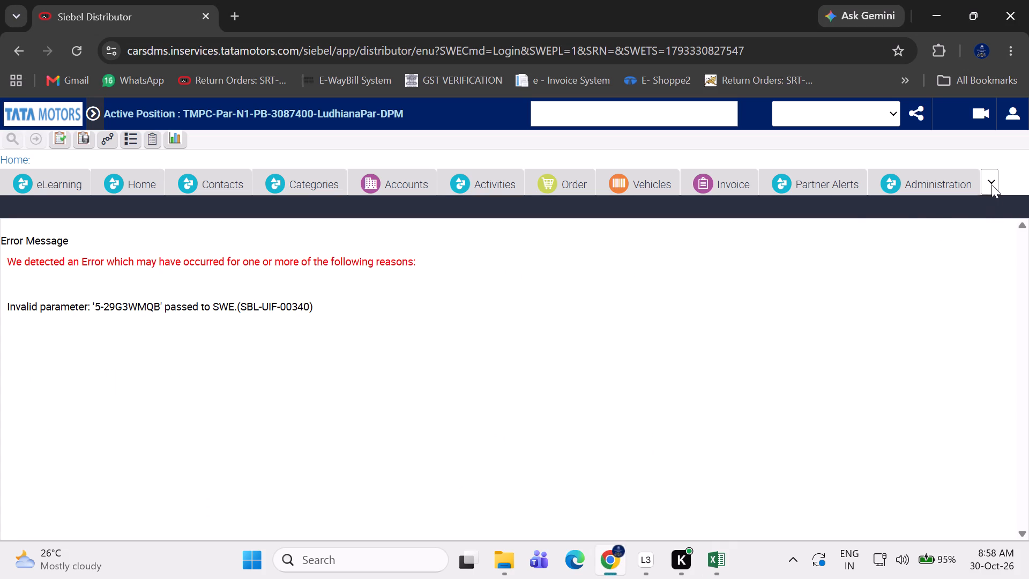
left_click(893, 359)
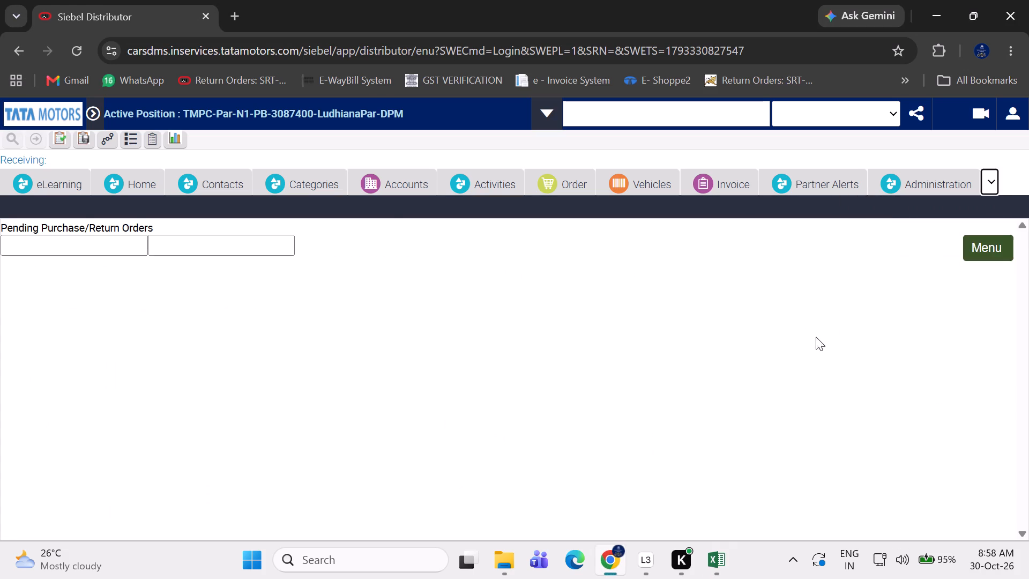
left_click(539, 211)
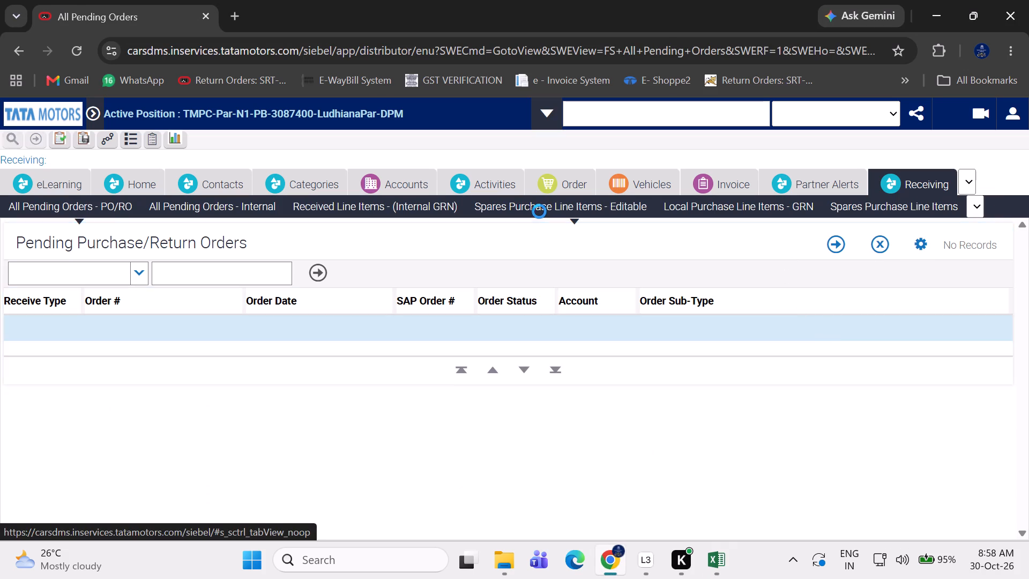
Query the received purchase line items for transaction date 29/10/2026.
left_click(886, 247)
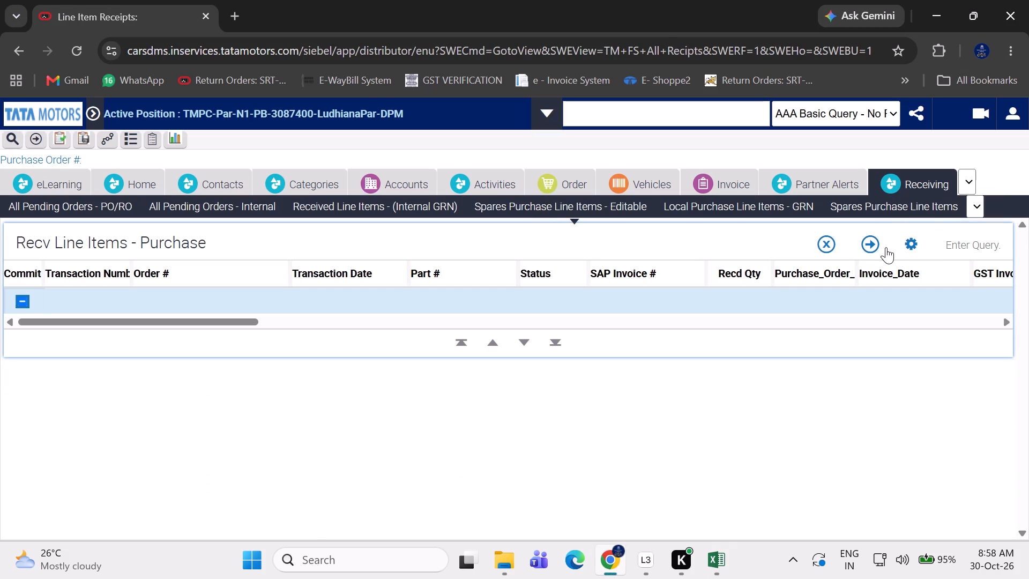
left_click(338, 307)
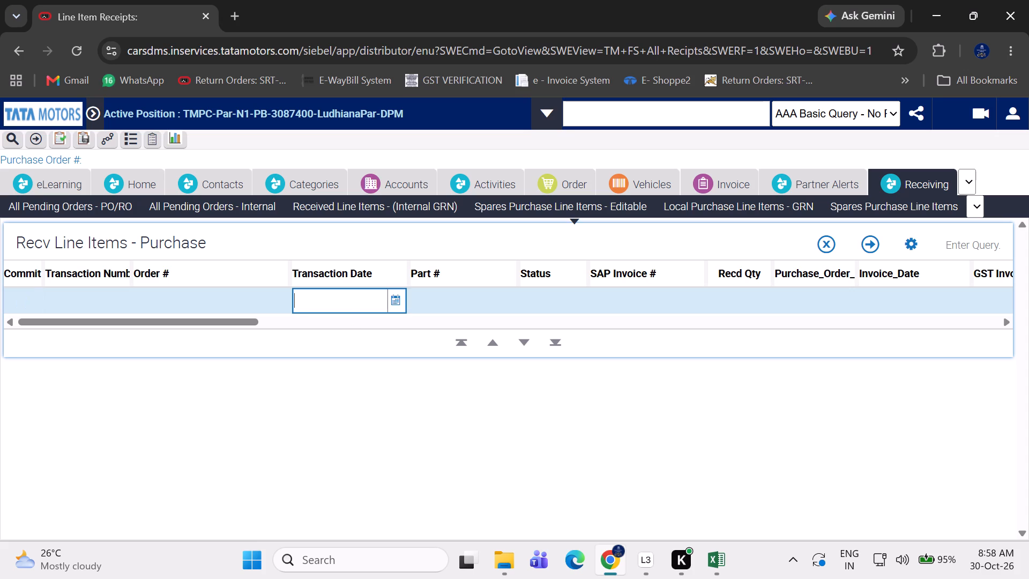
type("29/10/2026")
key("Return")
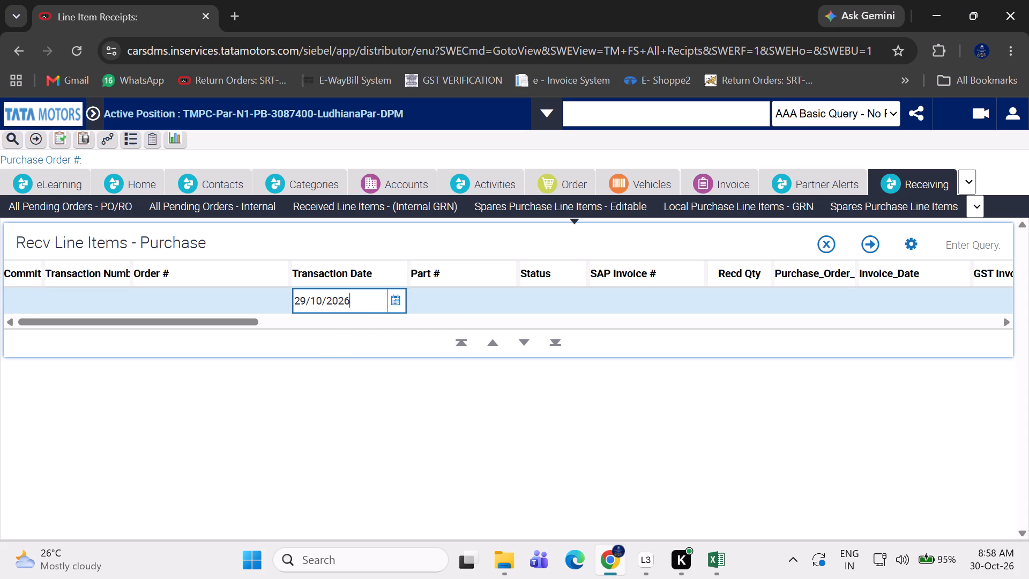
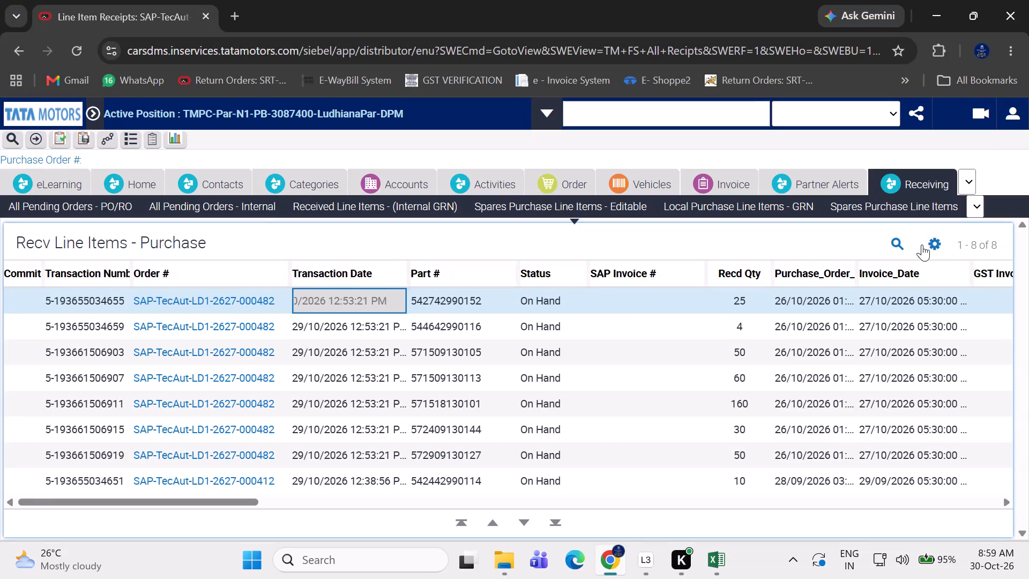
Export all rows of the current query with visible columns as tab delimited text and open the downloaded output (49).csv.
left_click(938, 241)
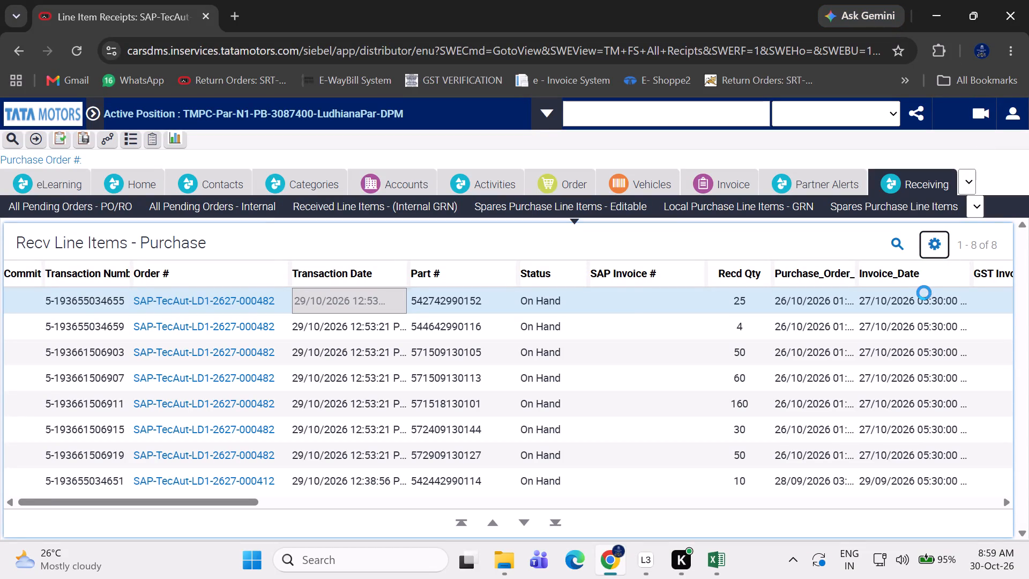
scroll(911, 322, "down", 6)
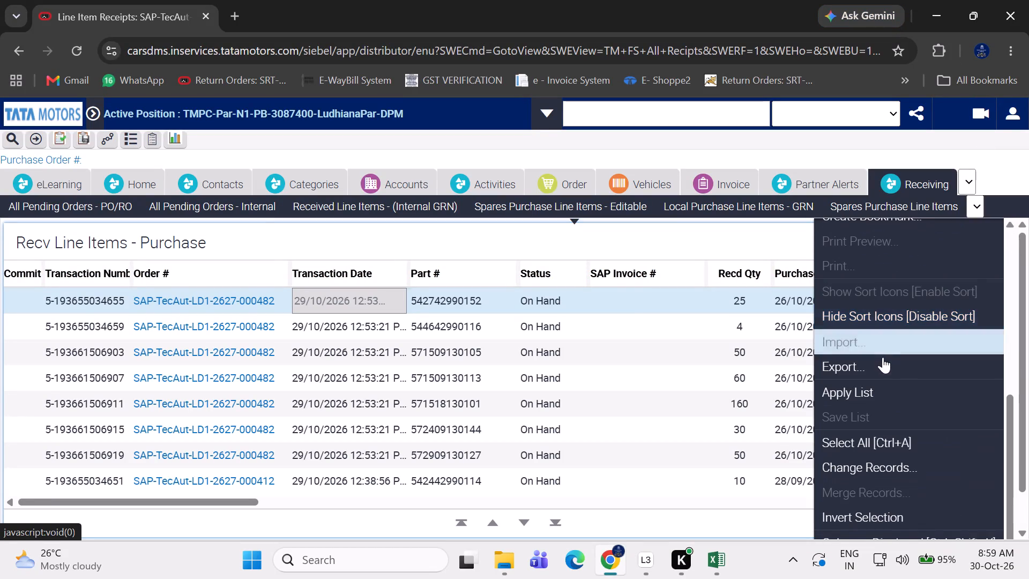
left_click(881, 360)
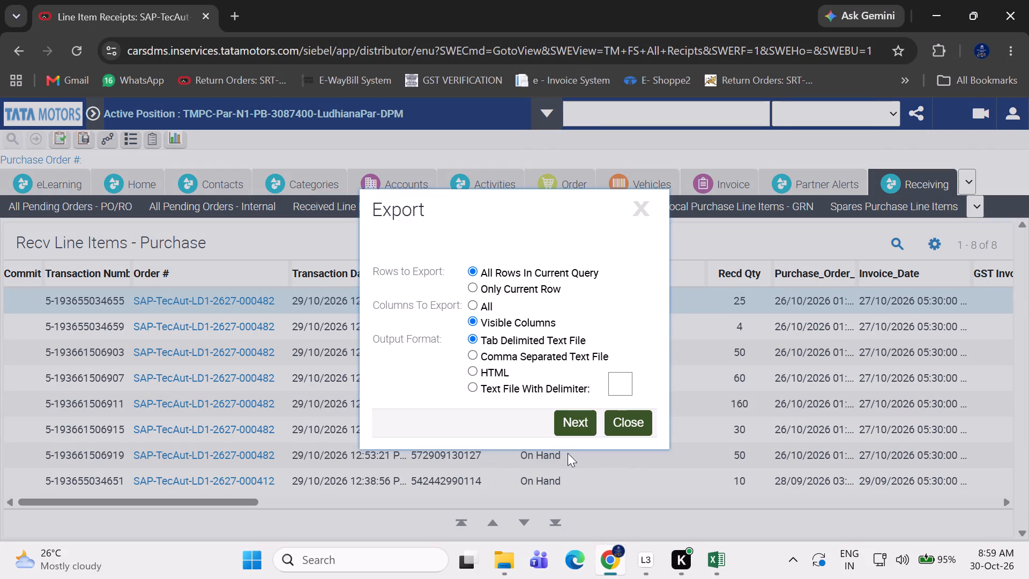
left_click(572, 427)
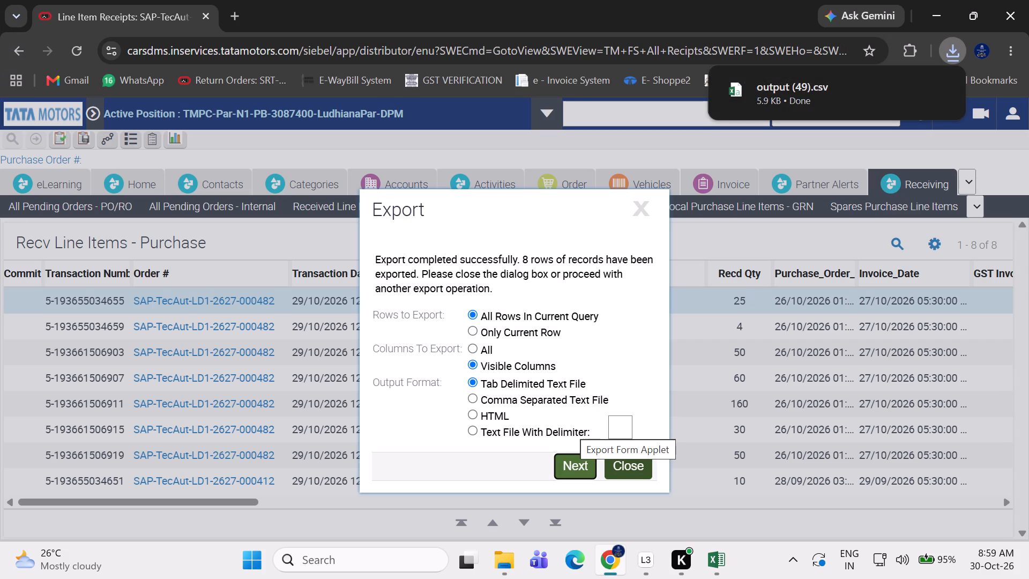
left_click(752, 97)
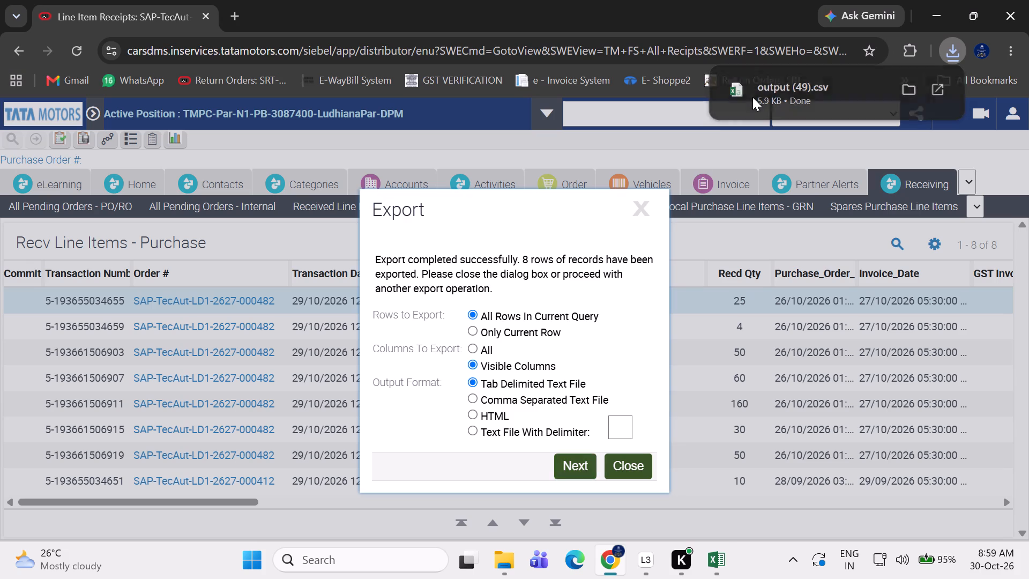
left_click(685, 387)
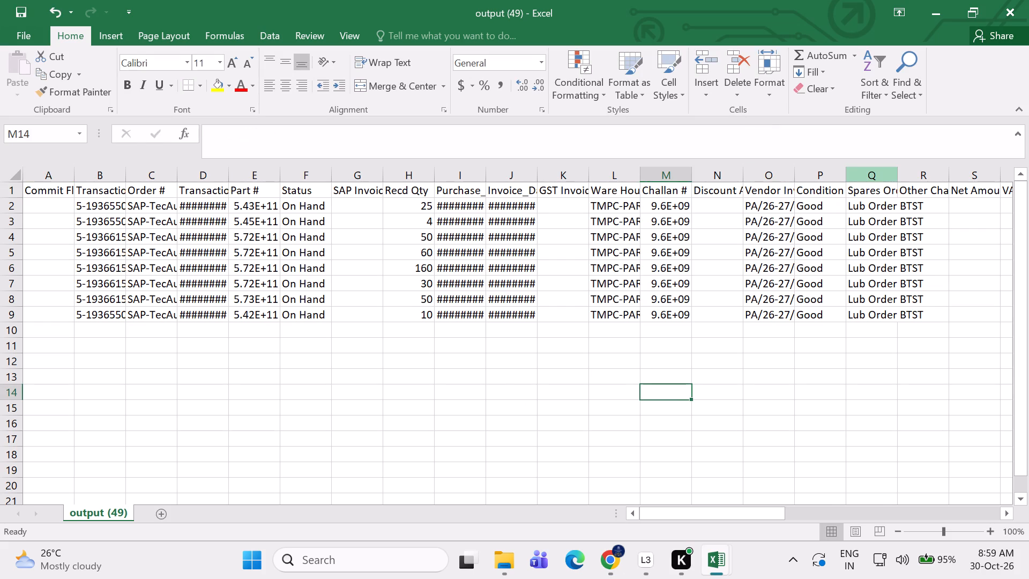
Format the Part # column as Number without decimals and fit the Part # and Purchase_Order_Date columns to their contents.
left_click(287, 170)
double_click(287, 170)
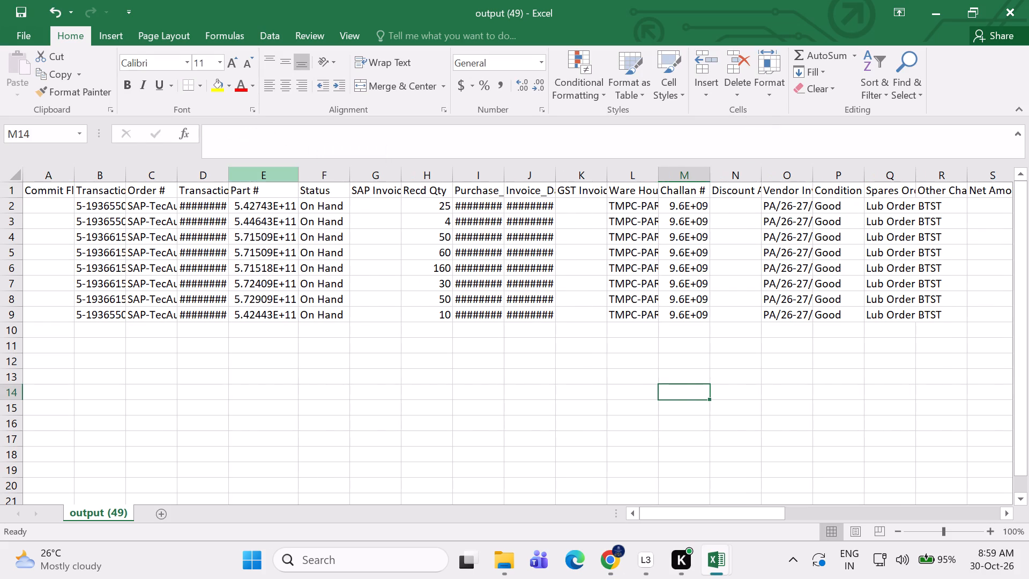
left_click(276, 171)
left_click(538, 63)
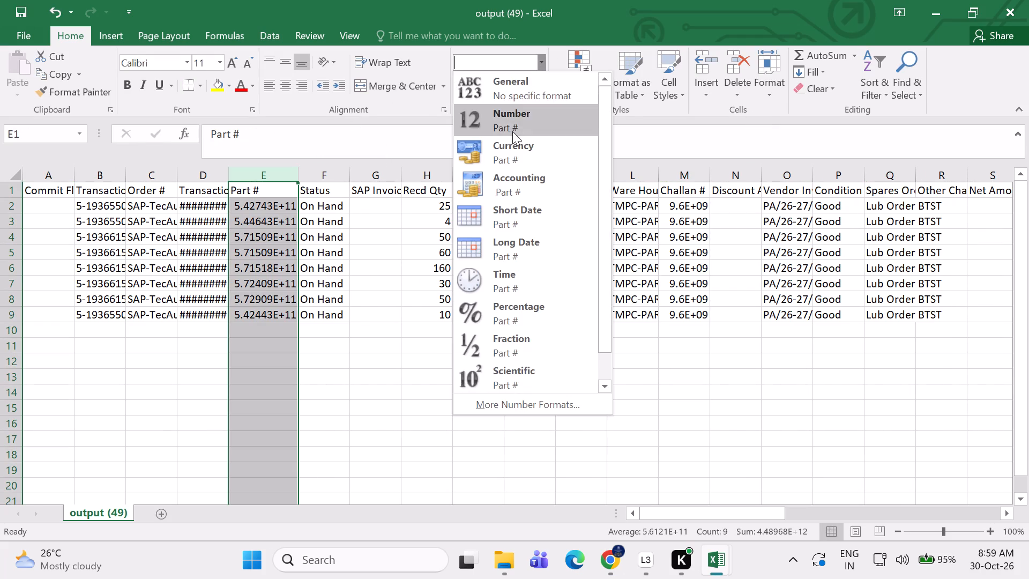
left_click(512, 131)
double_click(536, 83)
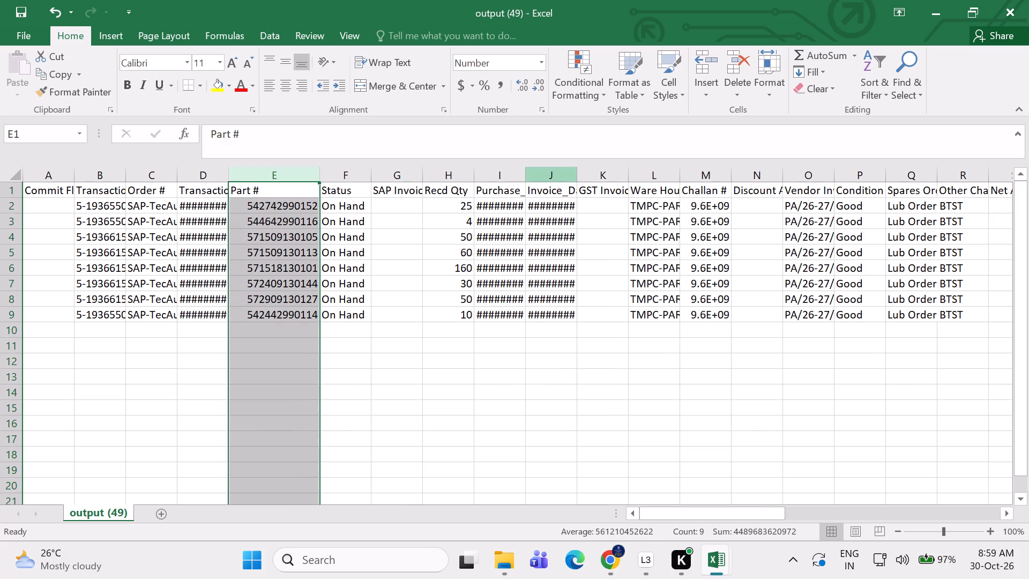
double_click(525, 172)
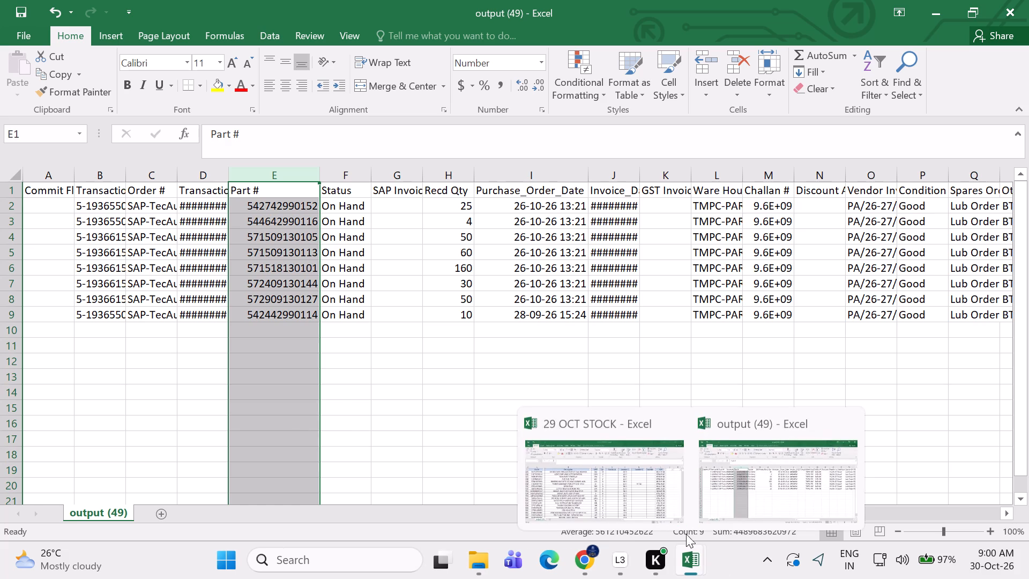
In 29 OCT STOCK, fill Purchse In from E2 down with an exact-match VLOOKUP of A2 in output (49) columns E:H, returning column 4.
left_click(653, 492)
left_click(550, 203)
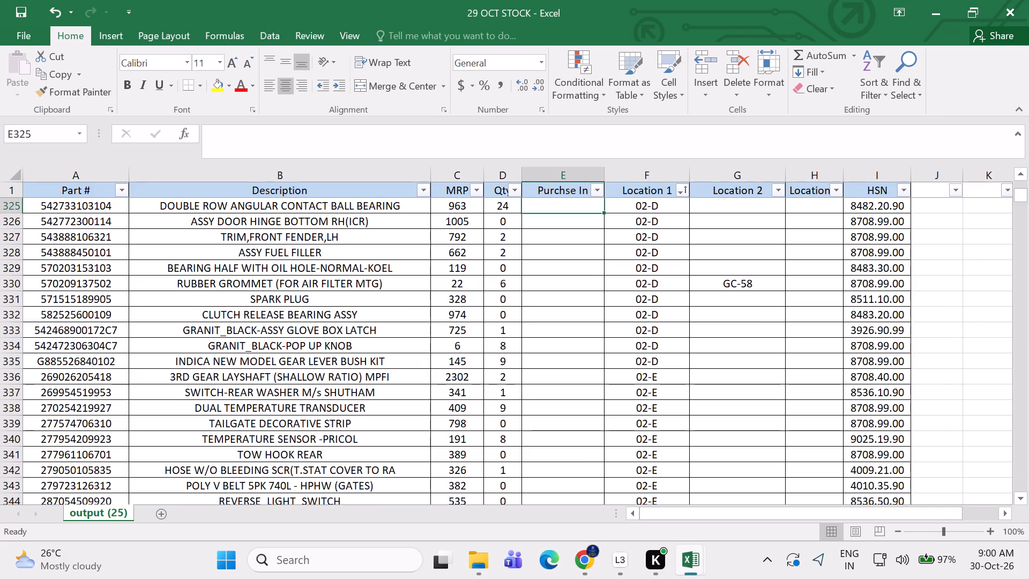
left_click_drag(1021, 195, 1024, 97)
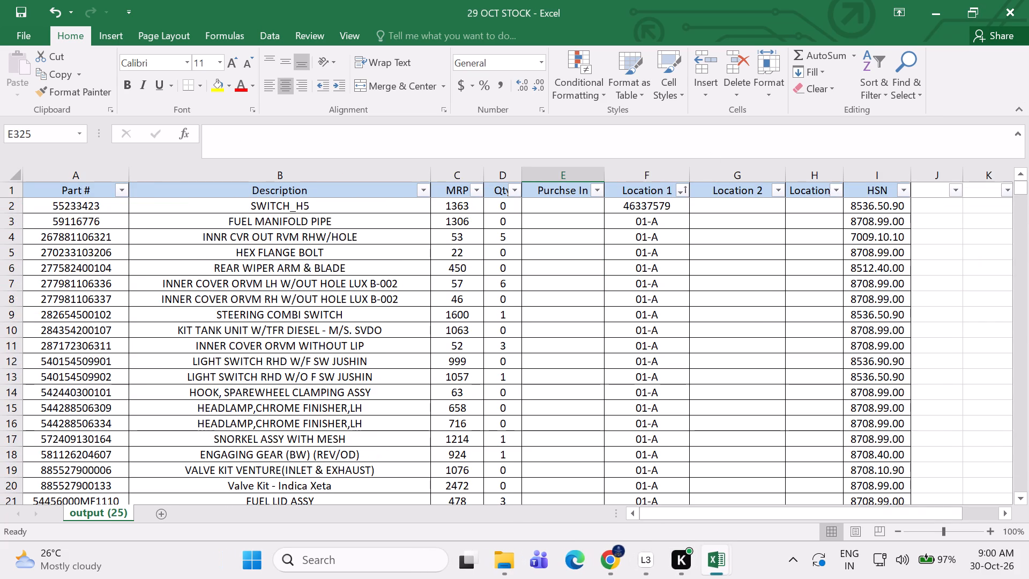
left_click(573, 203)
left_click(218, 34)
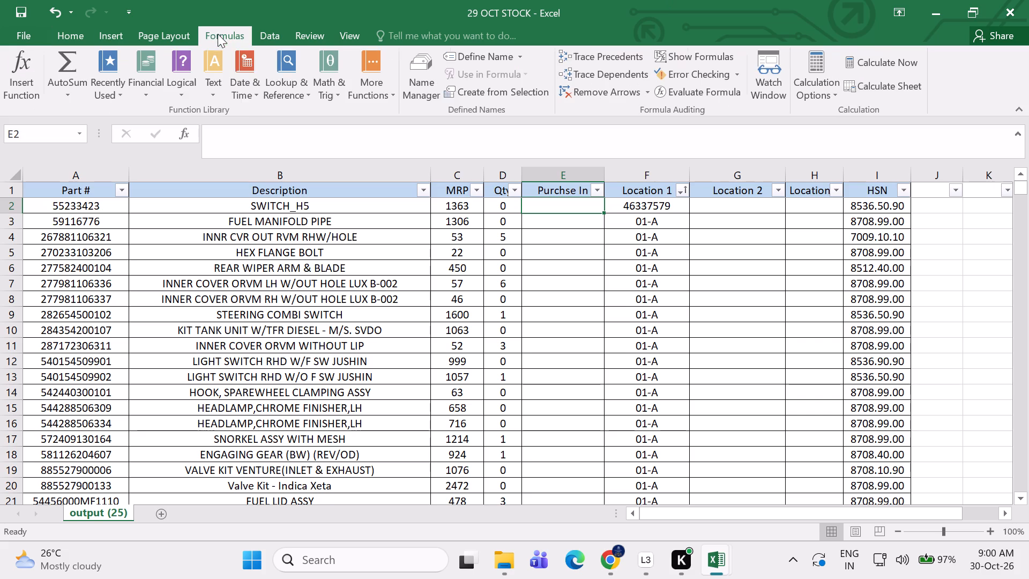
left_click(277, 77)
left_click(299, 418)
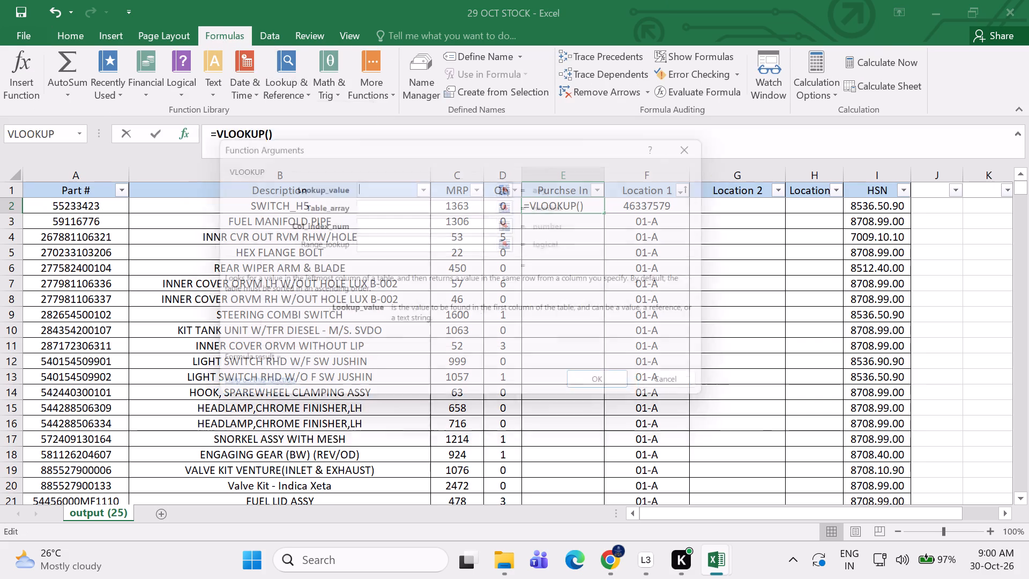
left_click(74, 199)
left_click(377, 200)
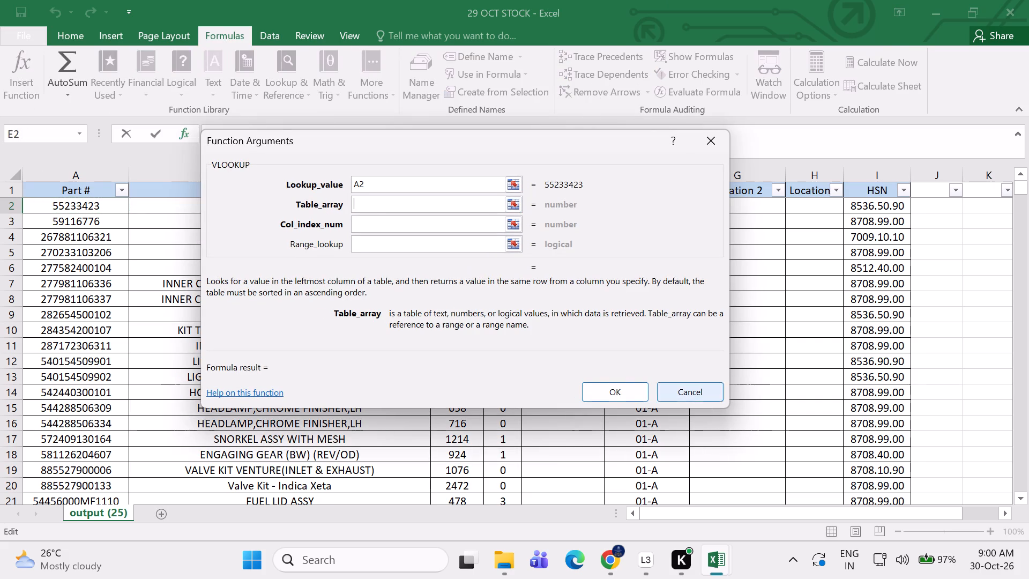
left_click(728, 559)
left_click(821, 493)
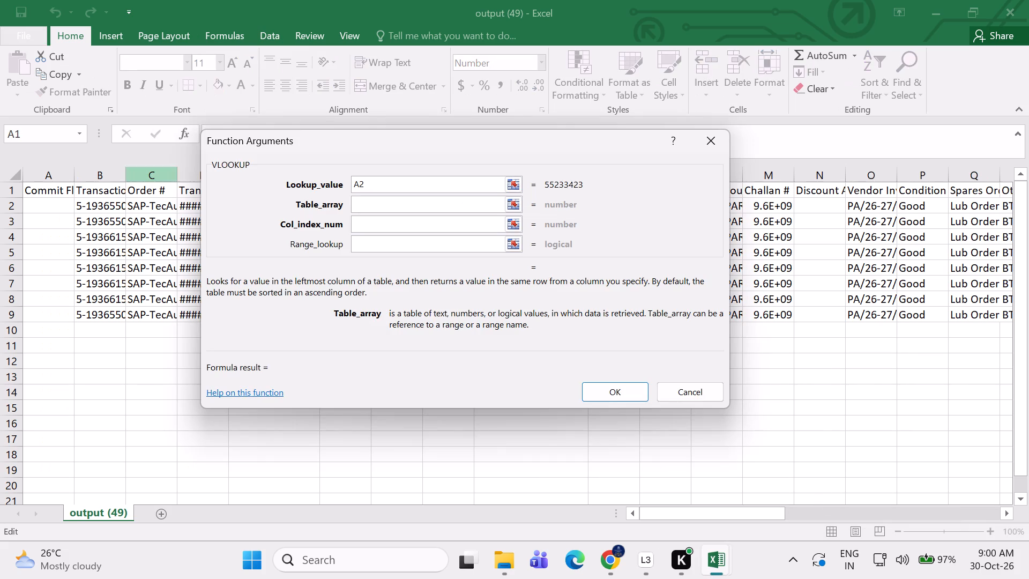
left_click_drag(265, 144, 257, 310)
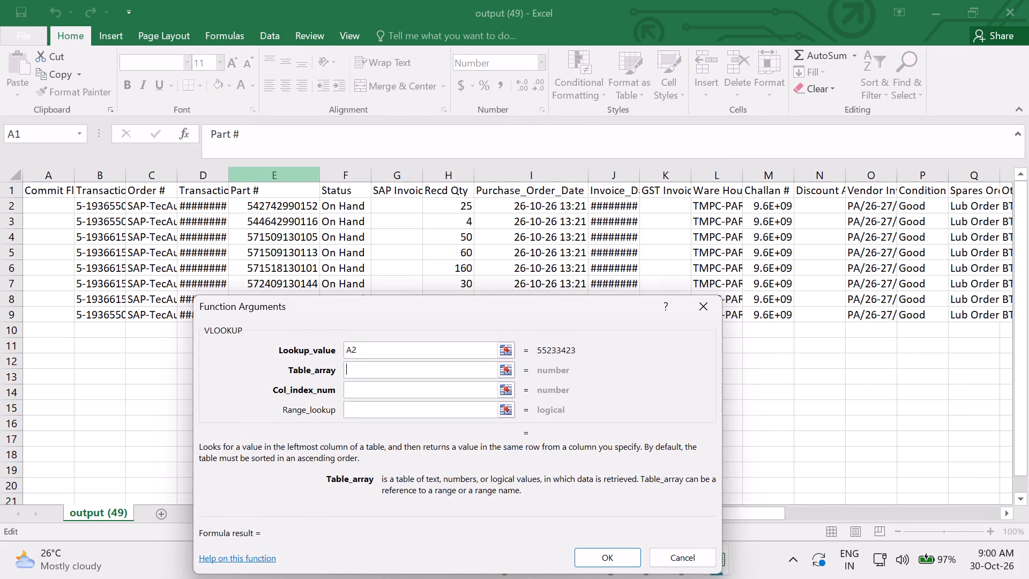
left_click_drag(255, 174, 447, 192)
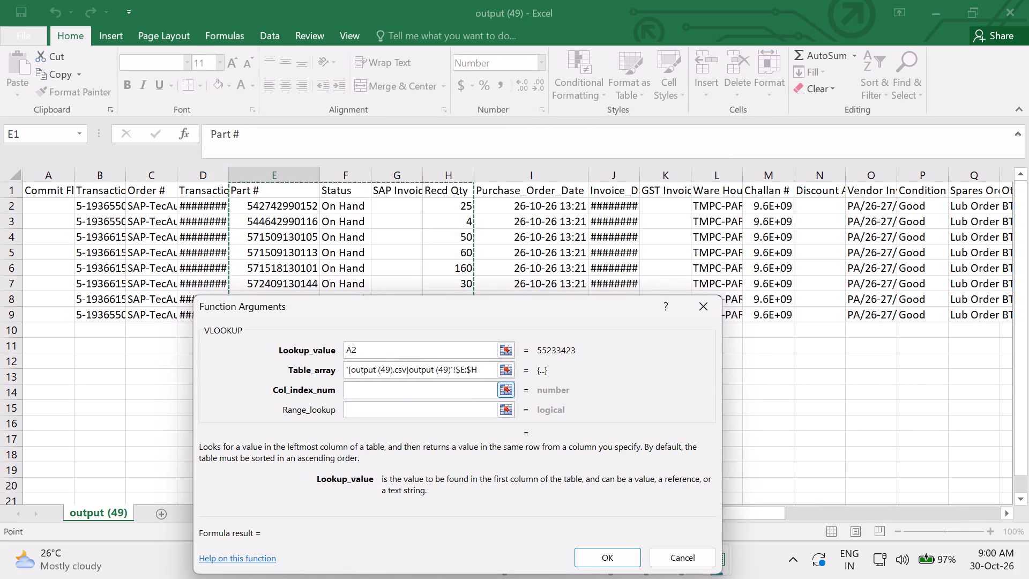
left_click(391, 391)
key("4")
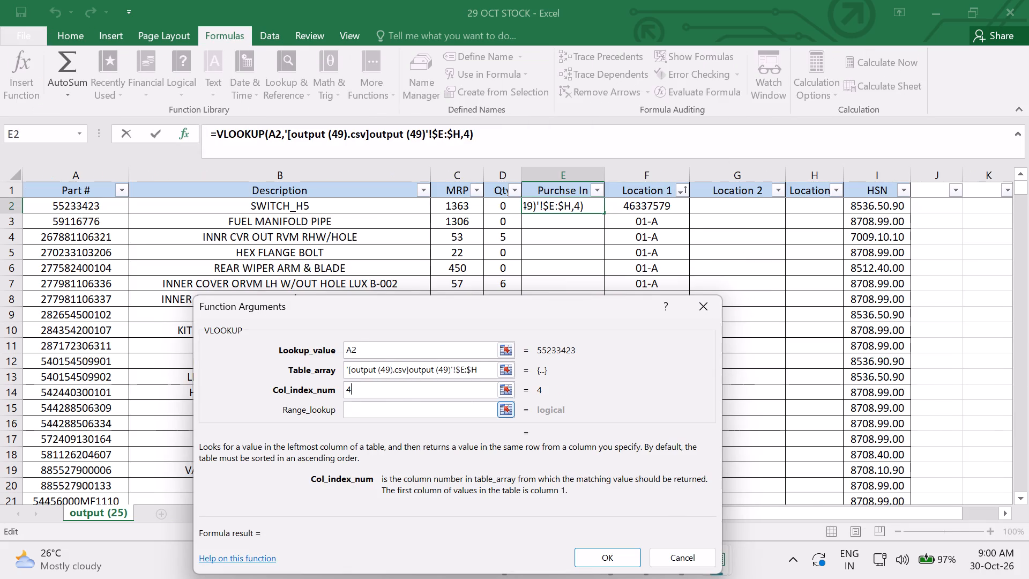
left_click(405, 409)
key("0")
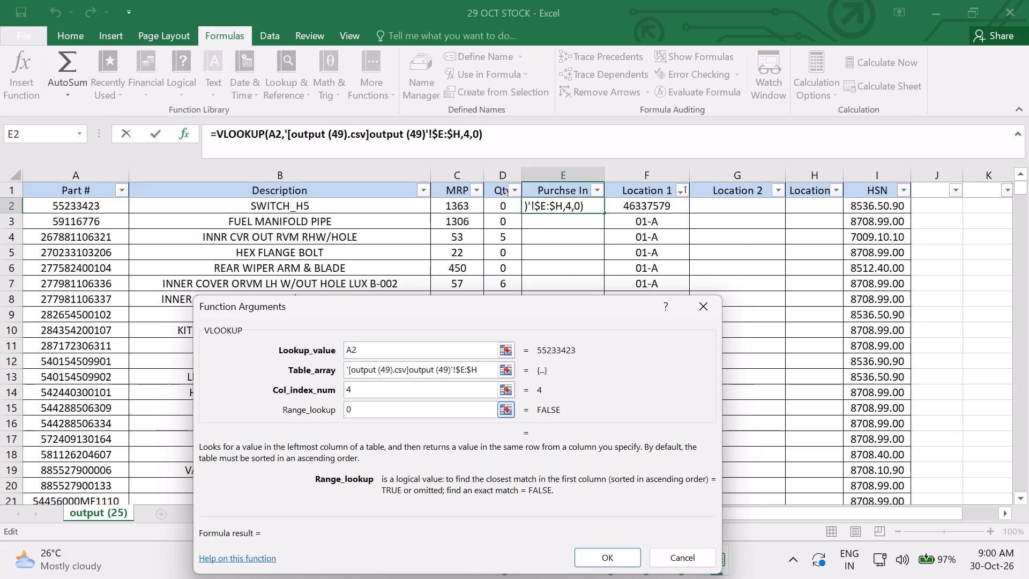
left_click(592, 558)
double_click(603, 215)
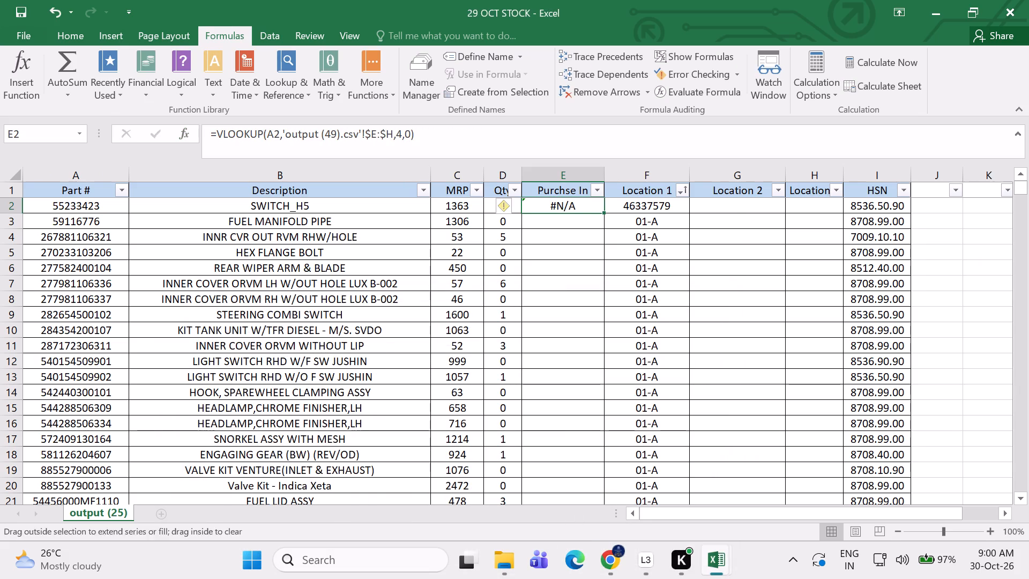
Filter the Purchse In column to #N/A only and clear the contents of those cells.
left_click(600, 187)
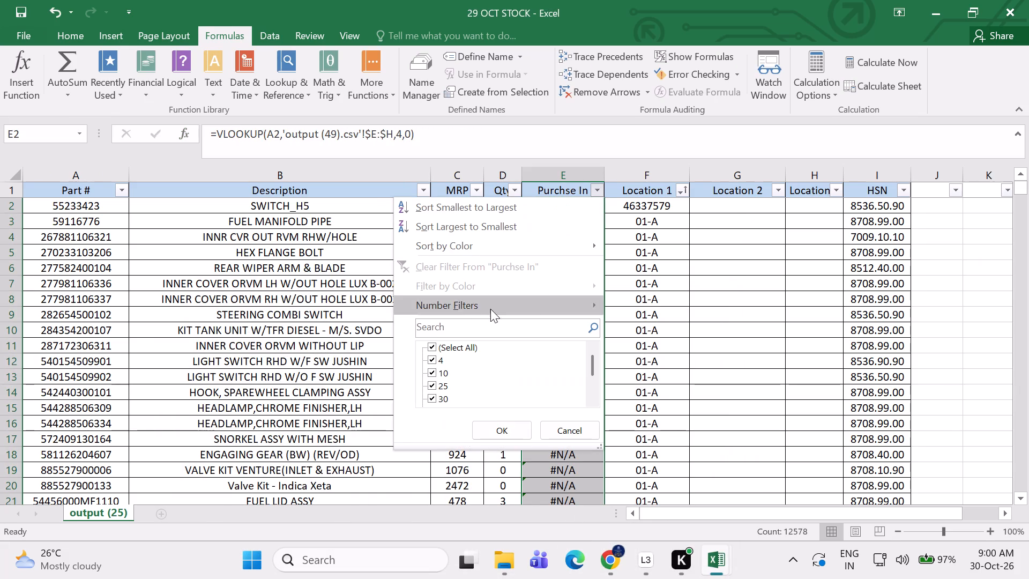
left_click(440, 352)
left_click_drag(594, 361, 594, 399)
left_click(445, 401)
left_click(485, 432)
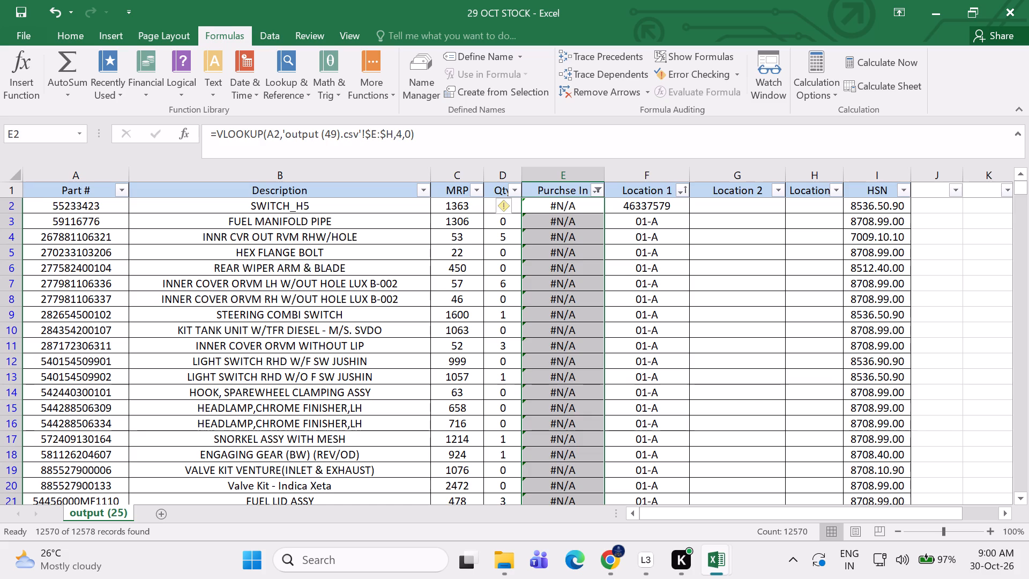
key("Delete")
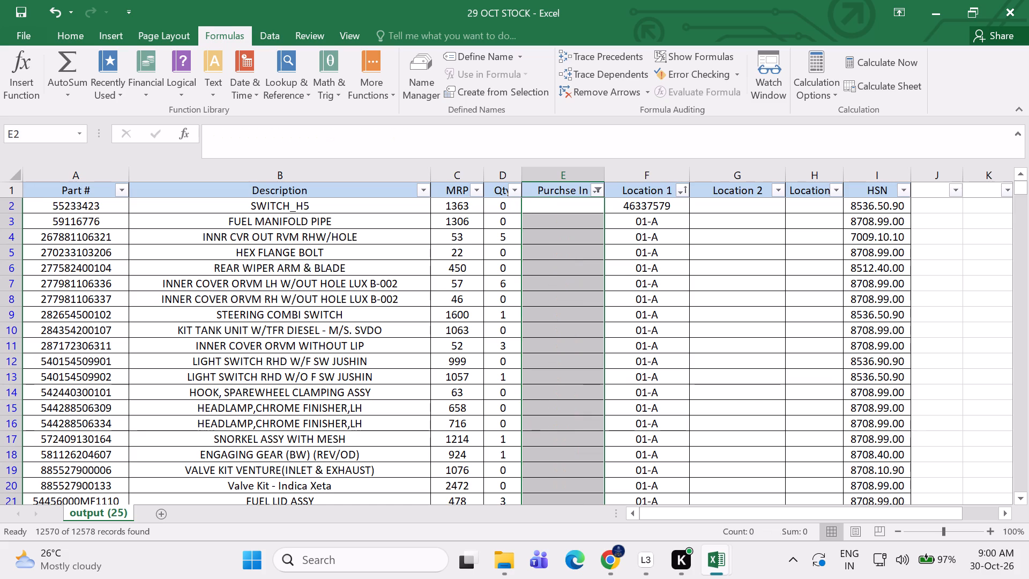
Show all rows again in the Purchse In filter and sort the table by Purchse In from largest to smallest.
left_click(600, 185)
left_click(460, 353)
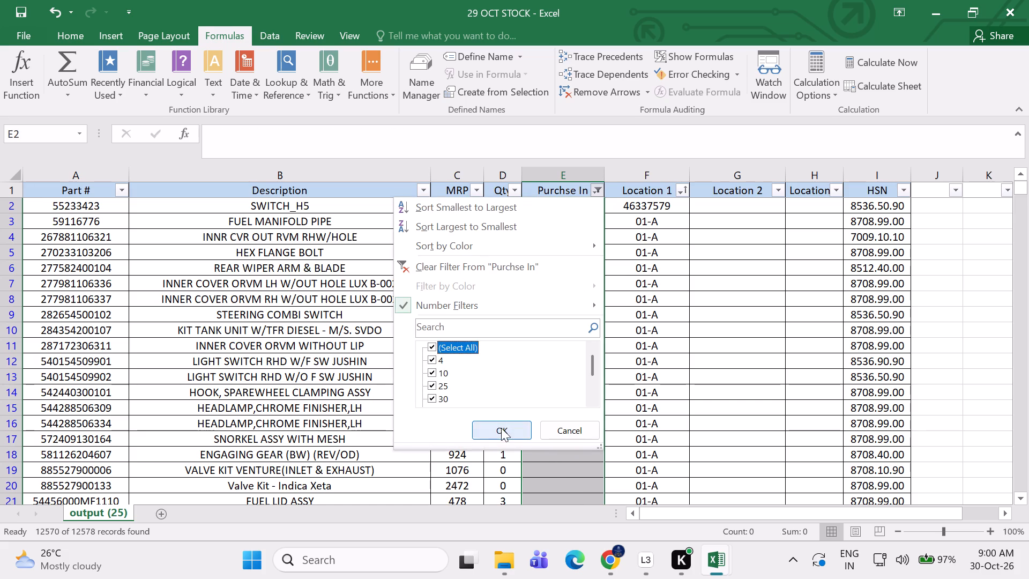
left_click(501, 428)
left_click(597, 197)
left_click(597, 195)
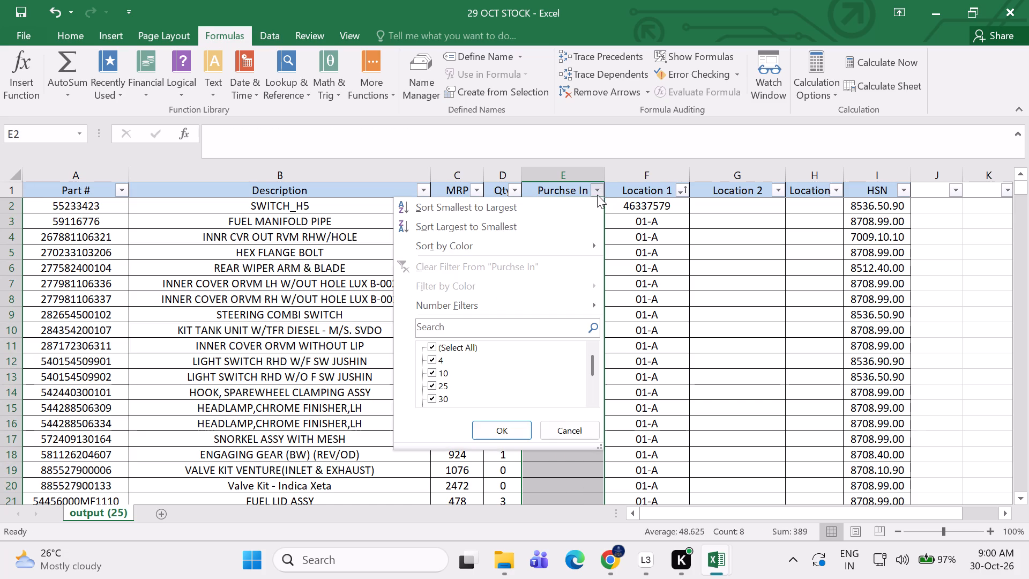
left_click(549, 219)
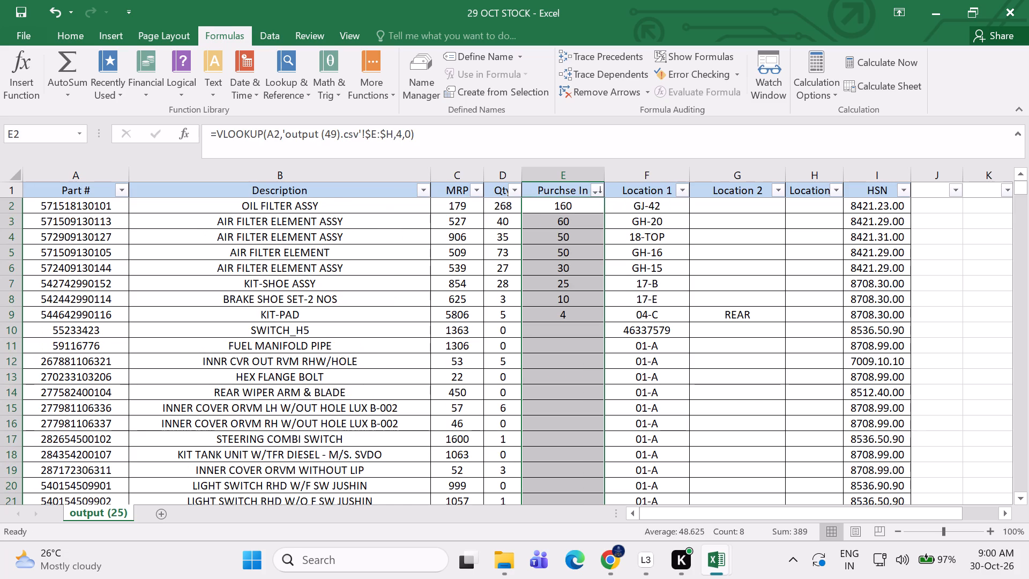
Insert a blank column before Location 1.
left_click(628, 176)
right_click(628, 176)
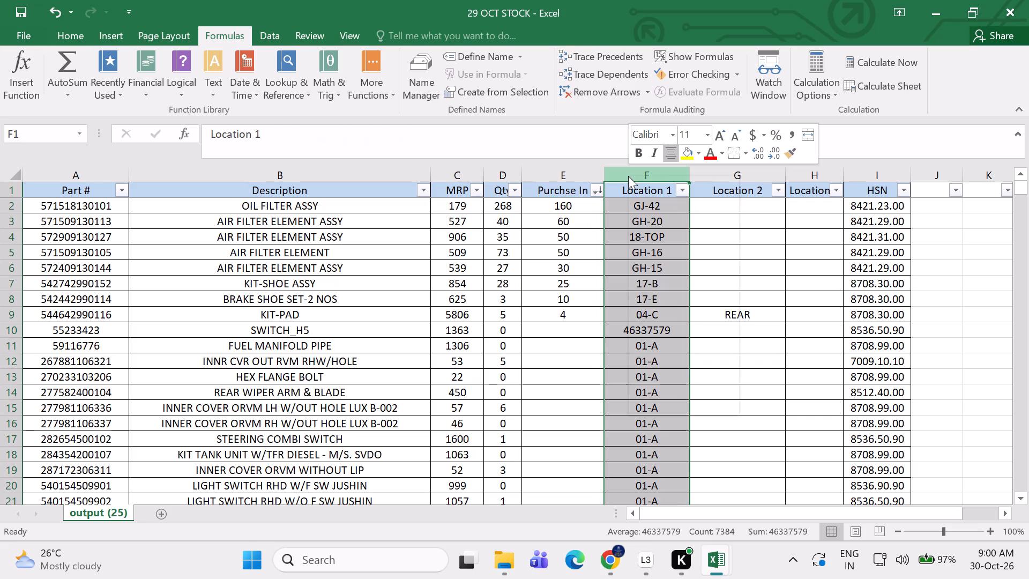
left_click(648, 281)
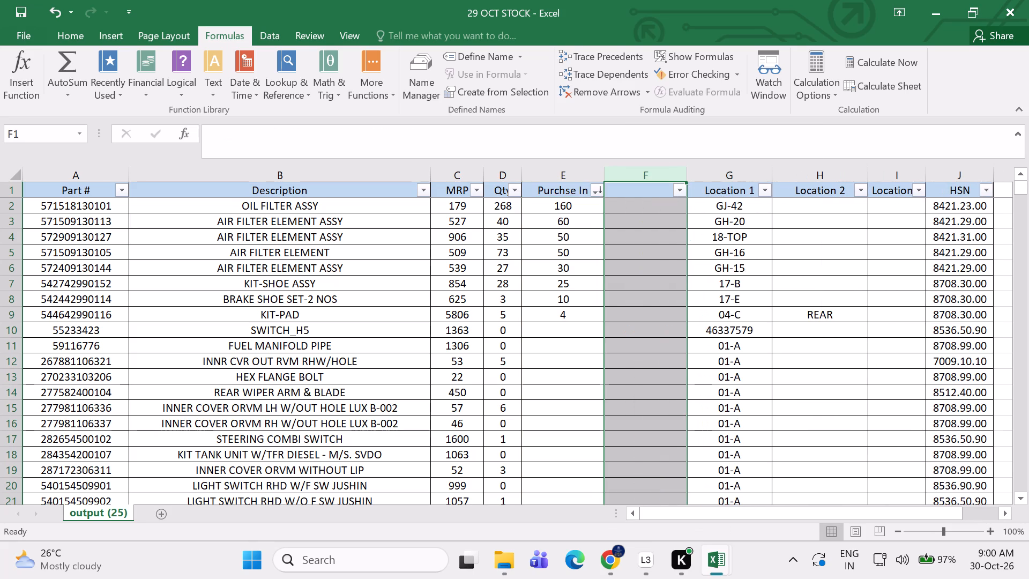
Enter =E2+D2 in F2 to add Purchse In to Qty and fill the formula down to F9.
left_click(625, 204)
key("equal")
left_click(551, 200)
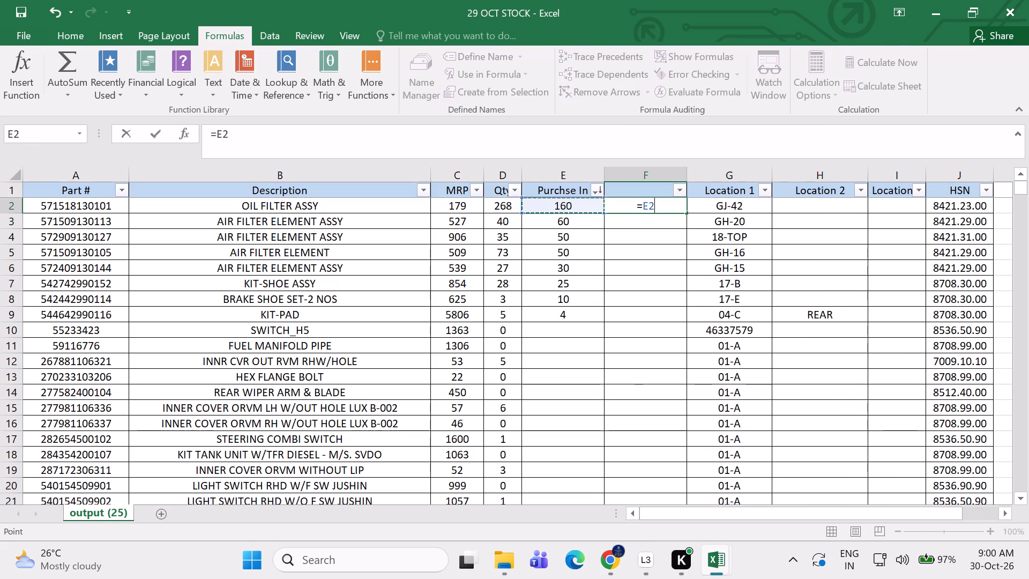
key("shift+plus")
left_click(512, 199)
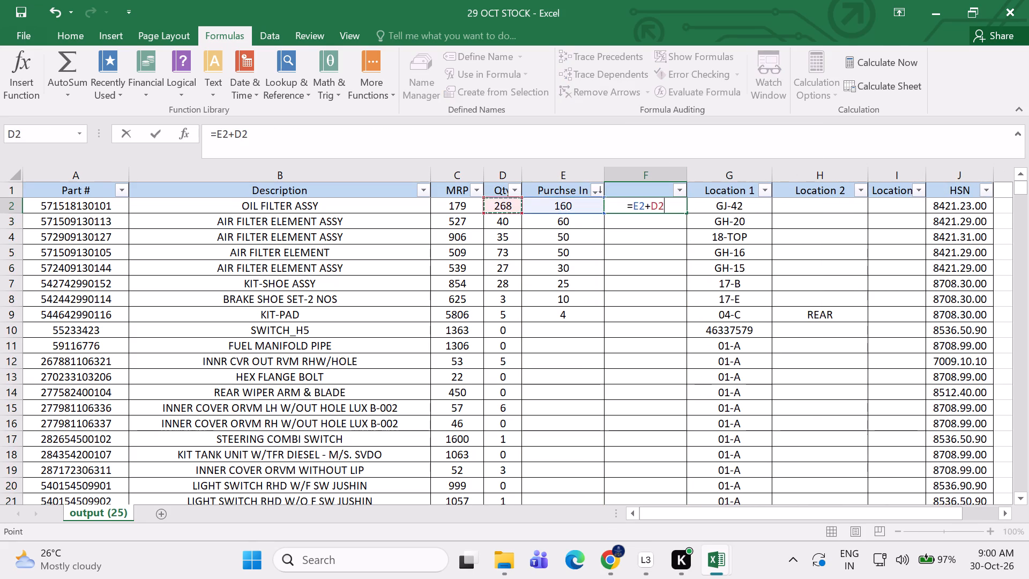
key("Return")
left_click(621, 202)
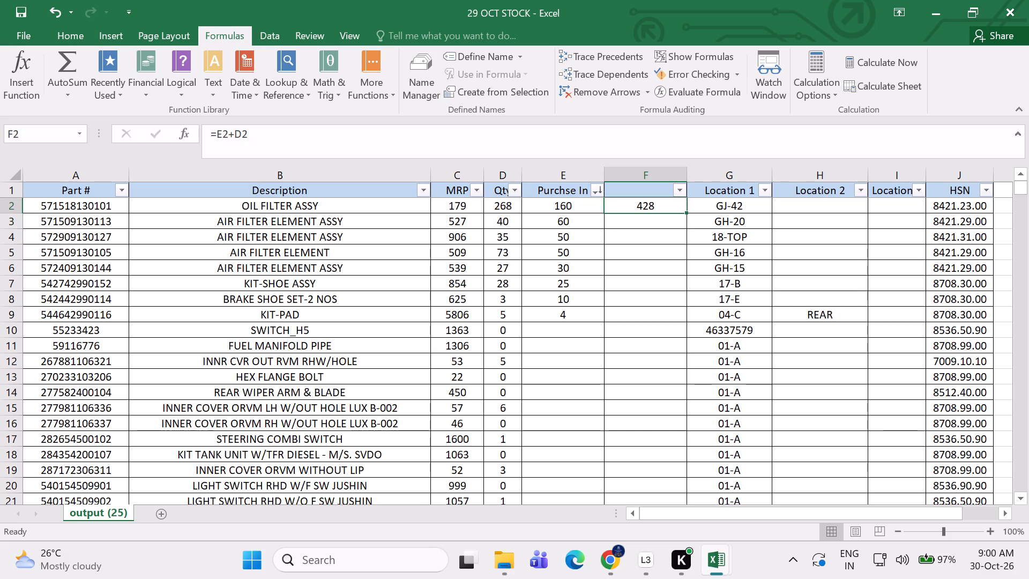
left_click_drag(688, 213, 672, 319)
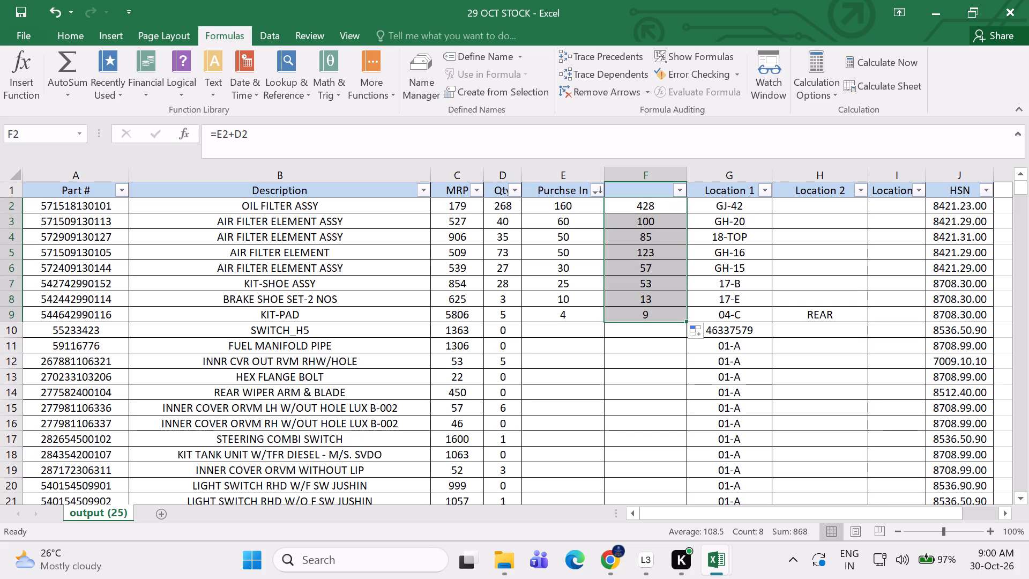
Copy the computed totals in F2:F9 and paste them as values over Qty in D2:D9.
key("ctrl+c")
key("Left")
key("Left")
key("Left")
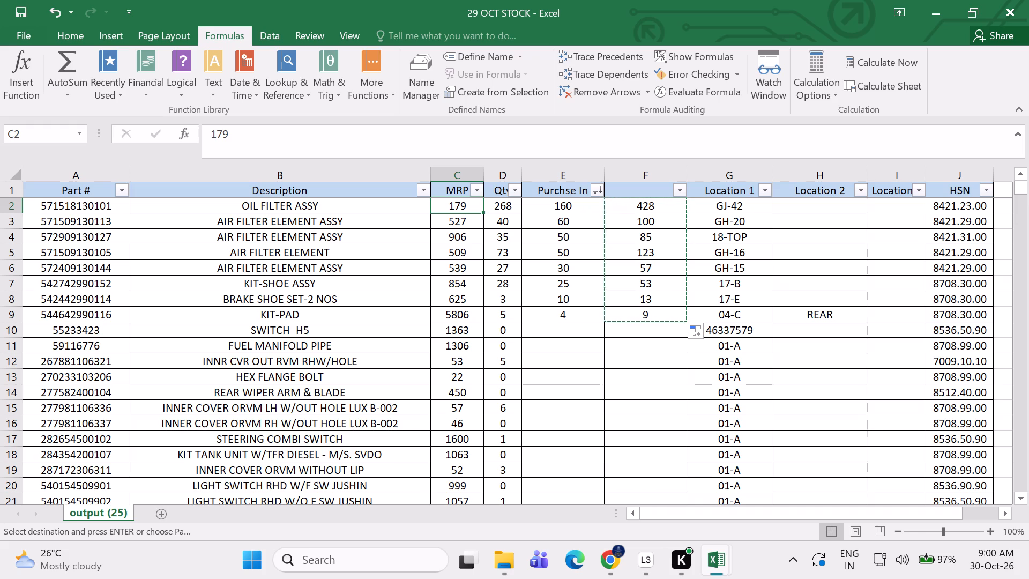
key("Right")
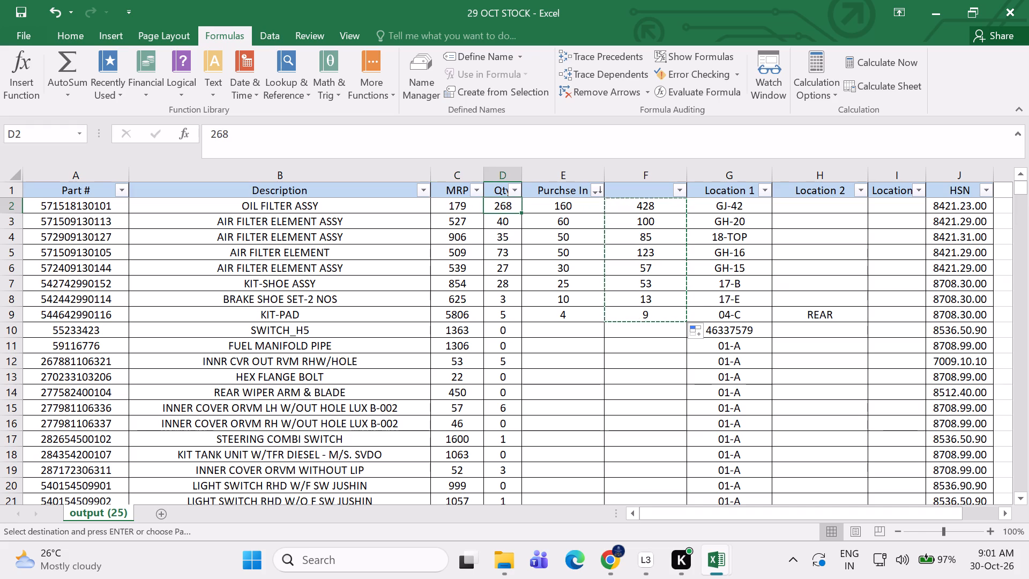
key("ctrl+alt+v")
key("v")
key("Return")
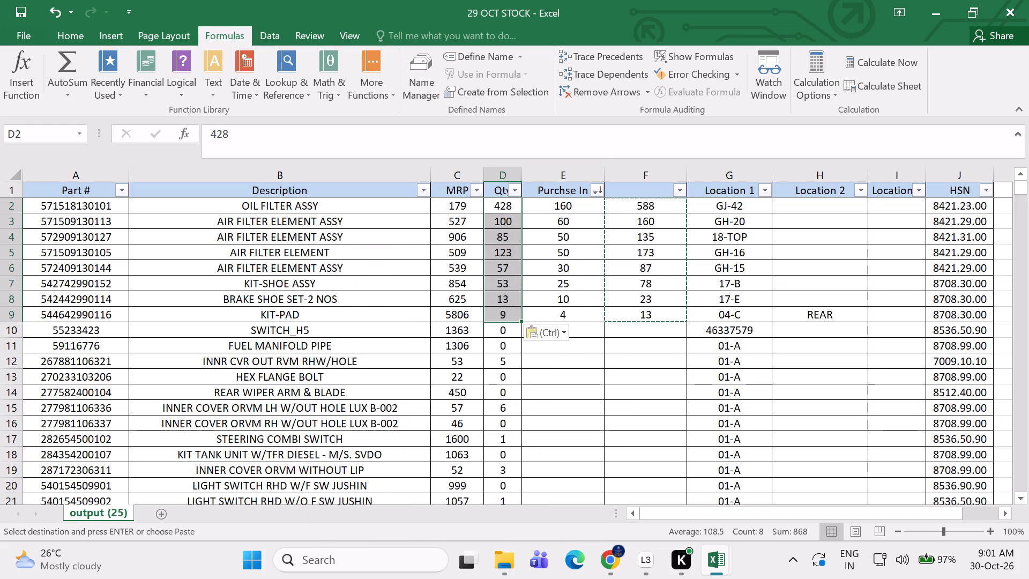
Clear the contents of helper column F and the Purchse In quantities in E2:E9.
left_click(625, 170)
key("Delete")
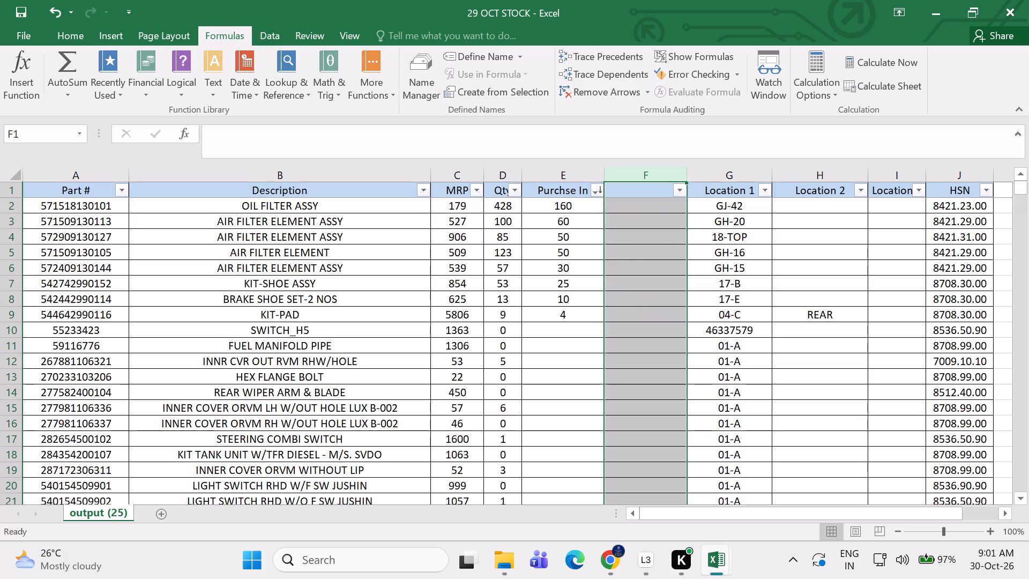
left_click_drag(551, 202, 558, 313)
key("Delete")
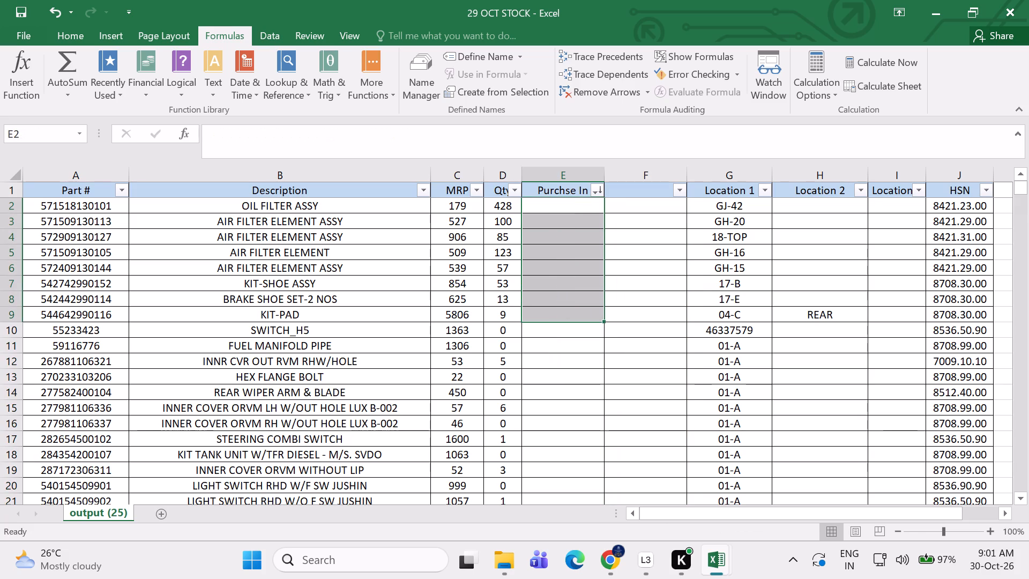
Switch to the Siebel page in Chrome and query Recv Line Items - Purchase for Invoice_Date >31/09/2026.
left_click(616, 573)
left_click(632, 471)
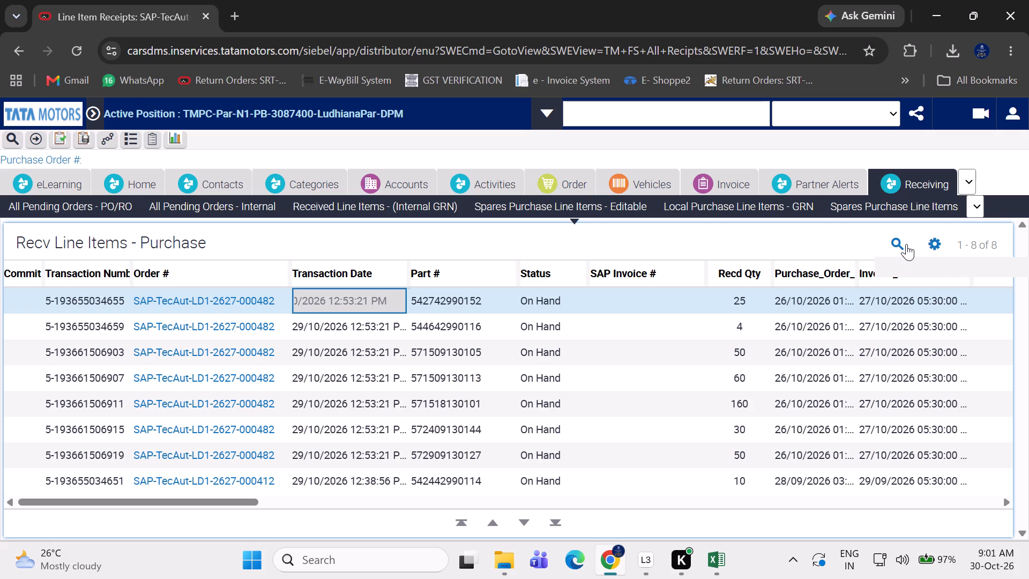
left_click(900, 243)
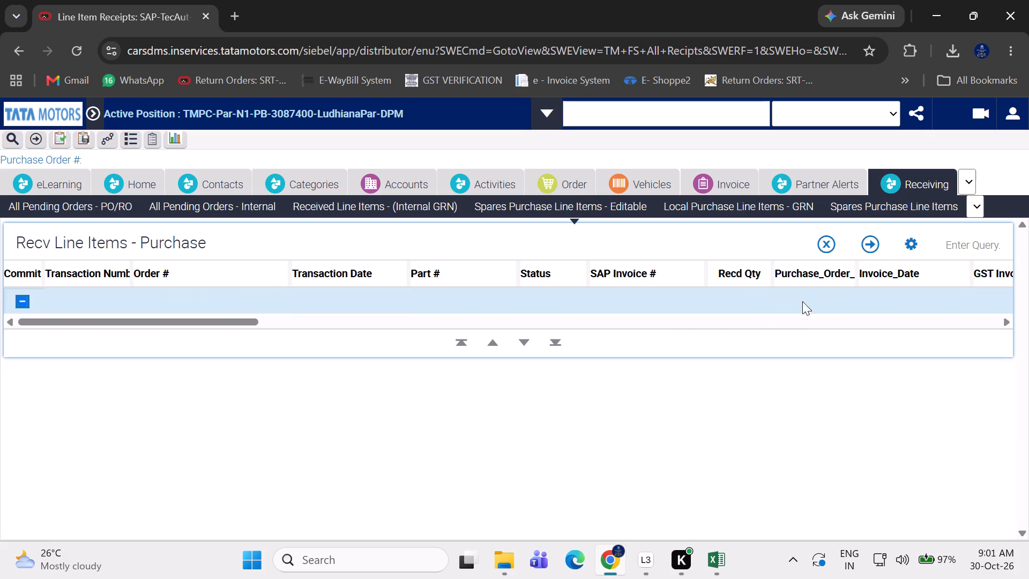
left_click(881, 295)
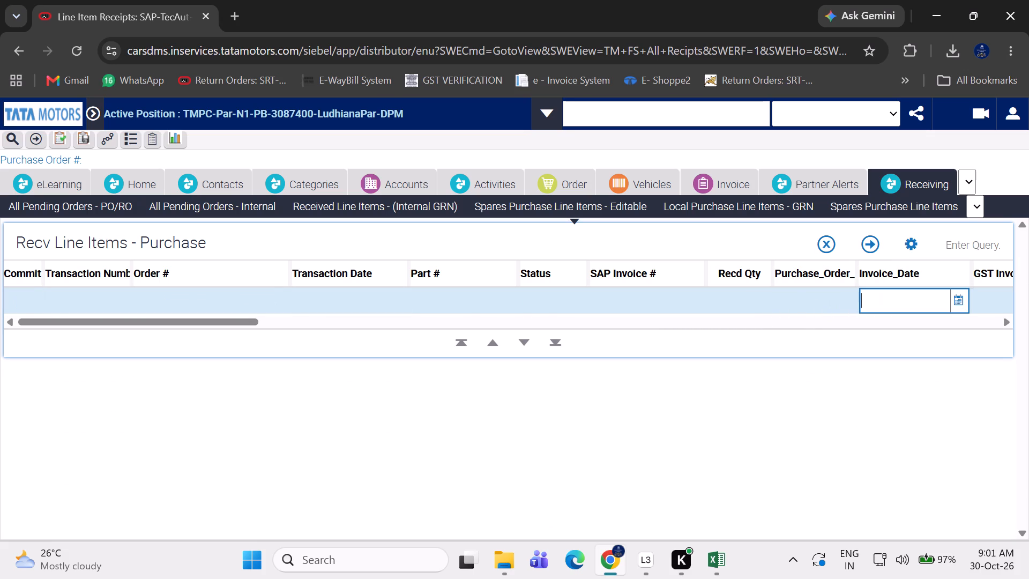
key("shift+greater")
type("31/")
type("09/2026")
key("Return")
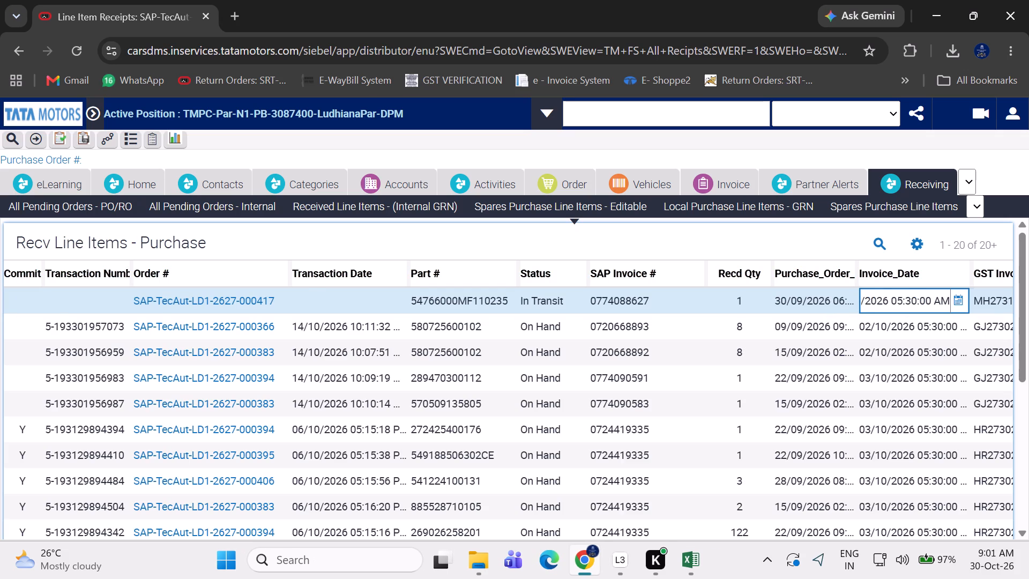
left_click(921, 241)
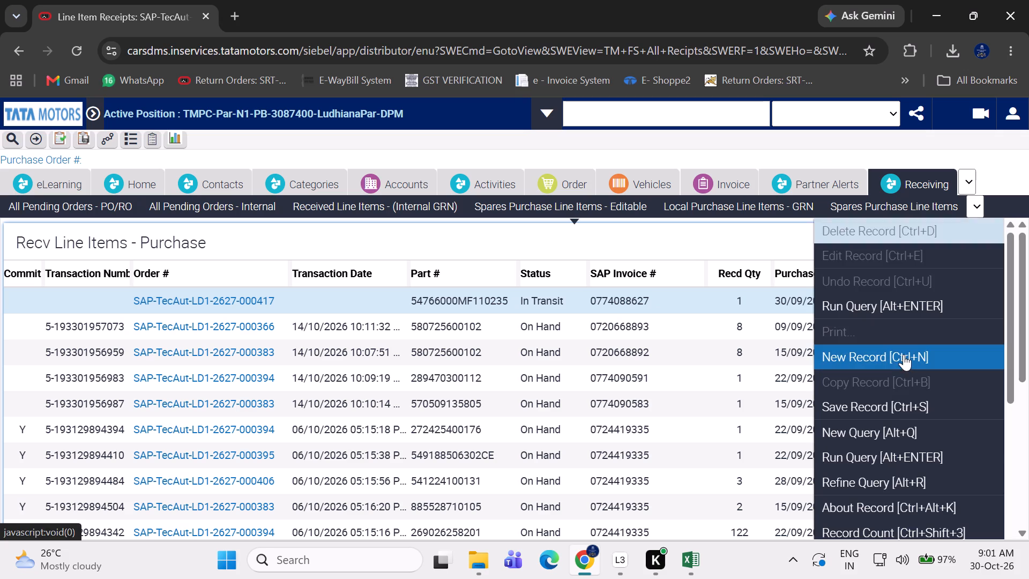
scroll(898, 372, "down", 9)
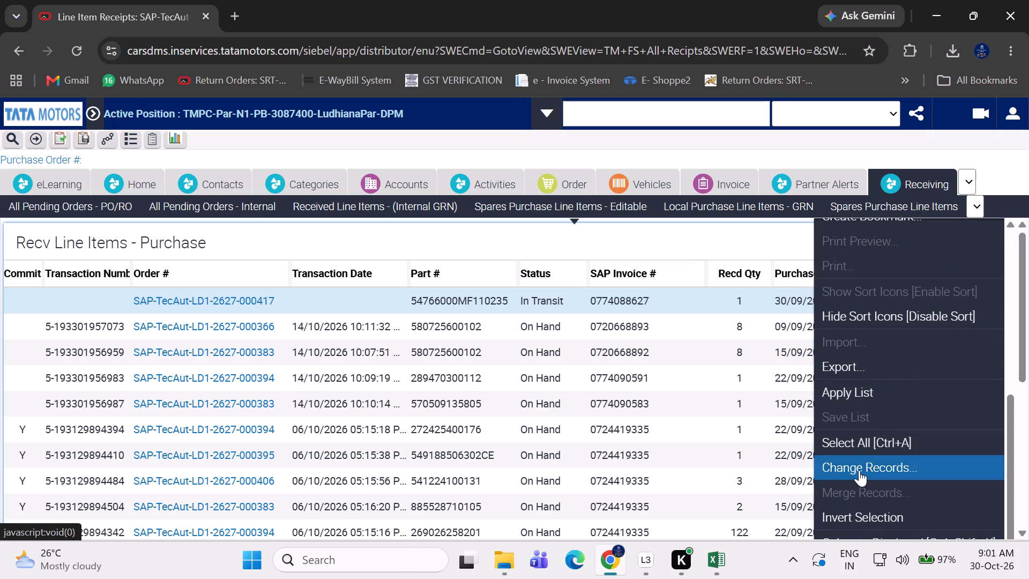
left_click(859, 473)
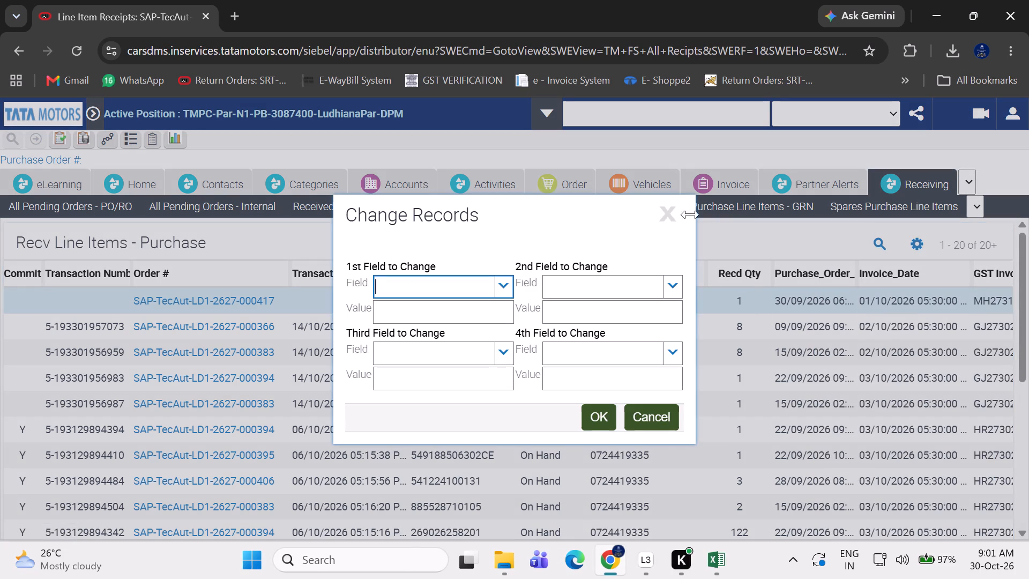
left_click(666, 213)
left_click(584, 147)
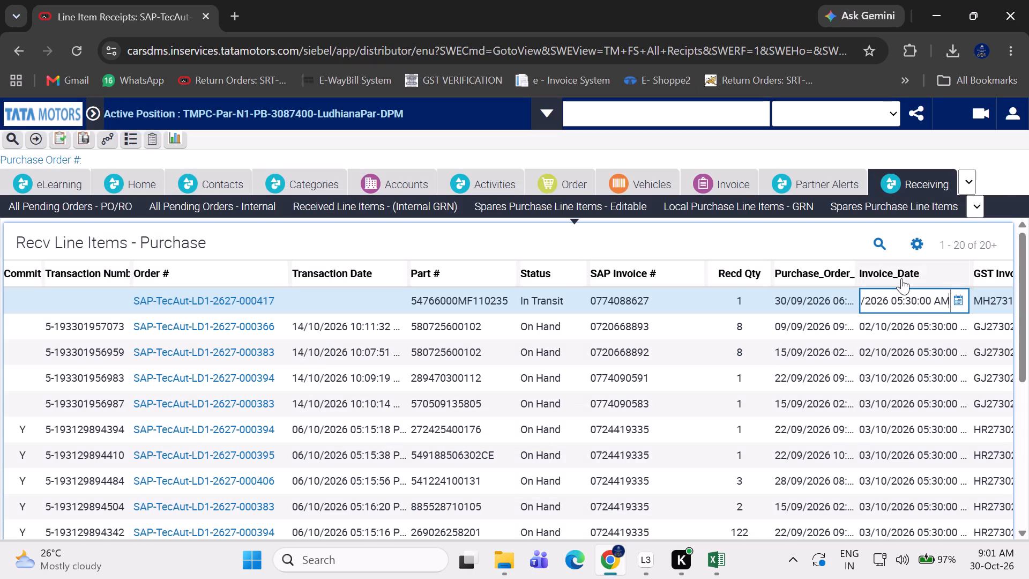
Select all queried line items and export all rows with visible columns as a tab delimited text file.
key("ctrl+a")
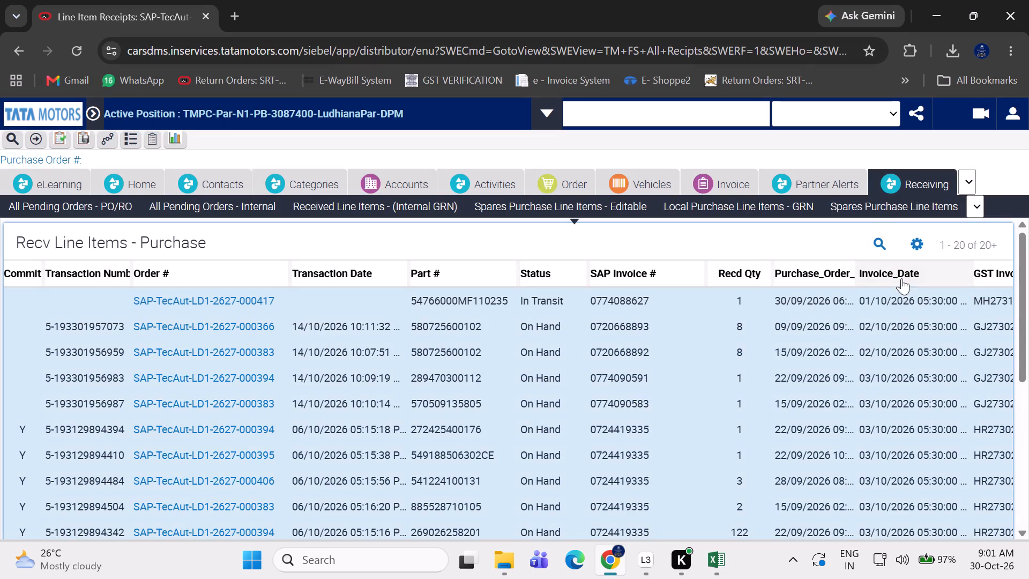
left_click(932, 236)
left_click(926, 243)
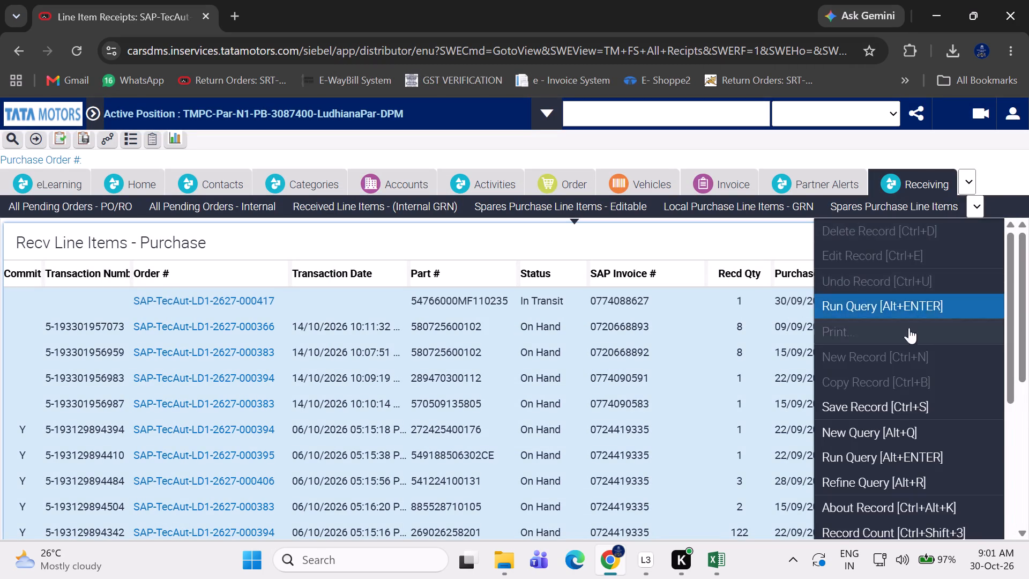
scroll(885, 346, "down", 8)
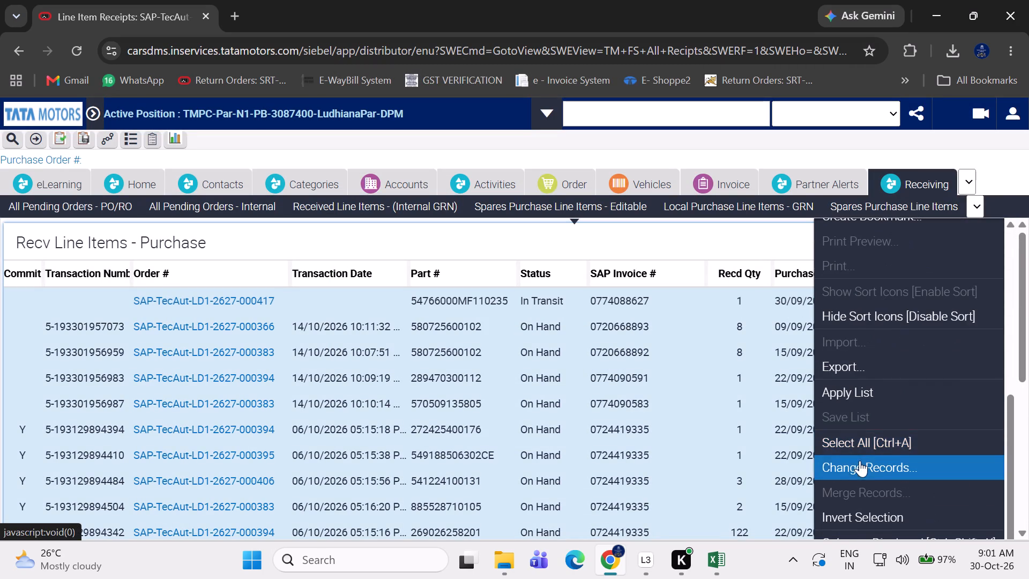
left_click(838, 367)
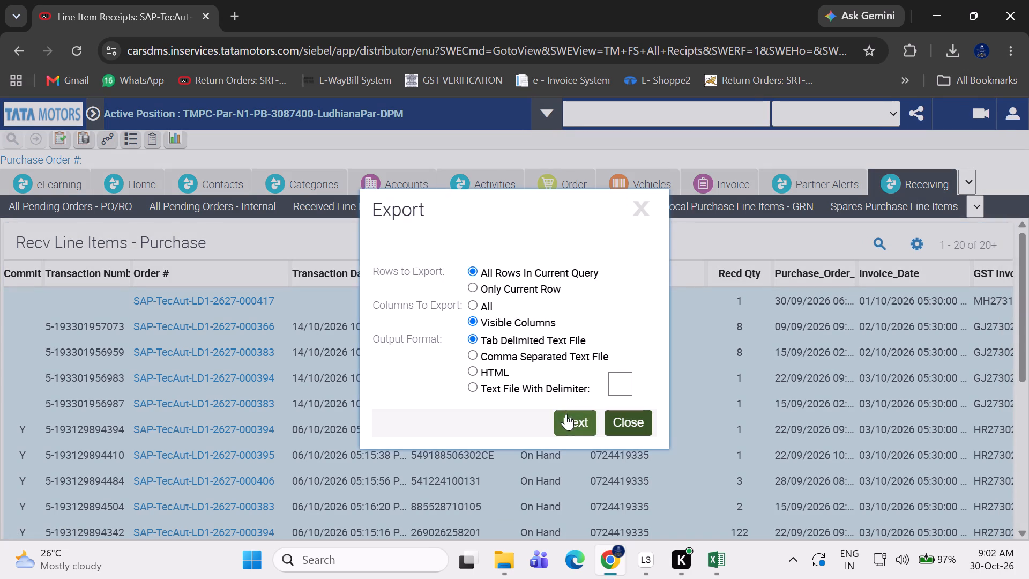
left_click(566, 414)
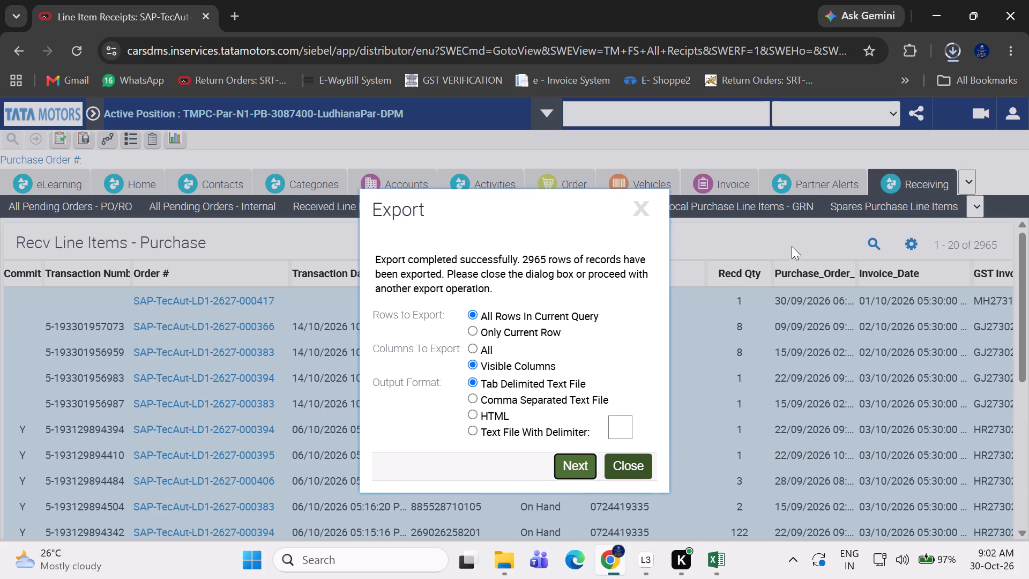
Switch to the output (49) workbook in Excel and close it without saving its changes.
left_click(772, 505)
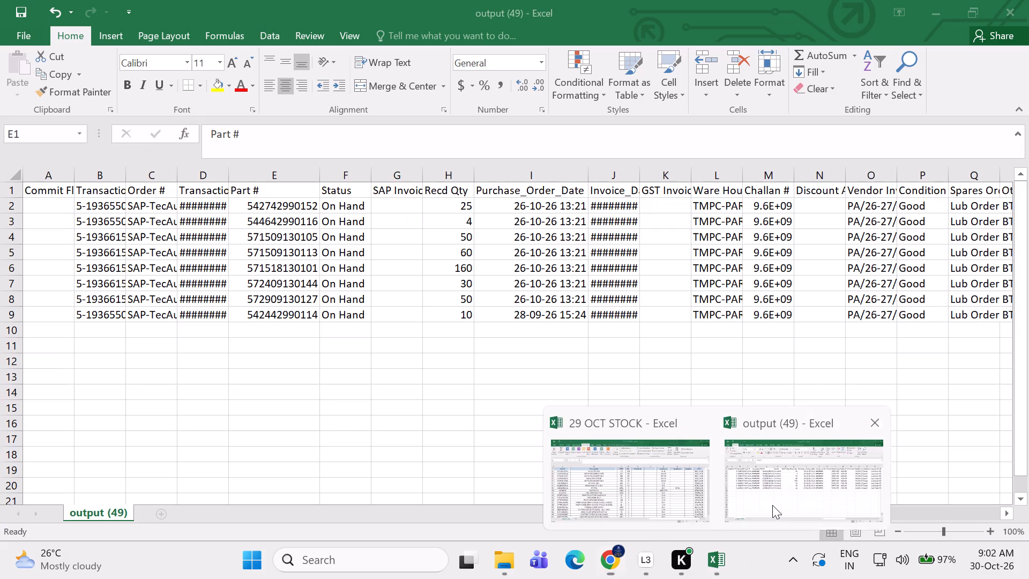
left_click(1012, 12)
left_click(520, 299)
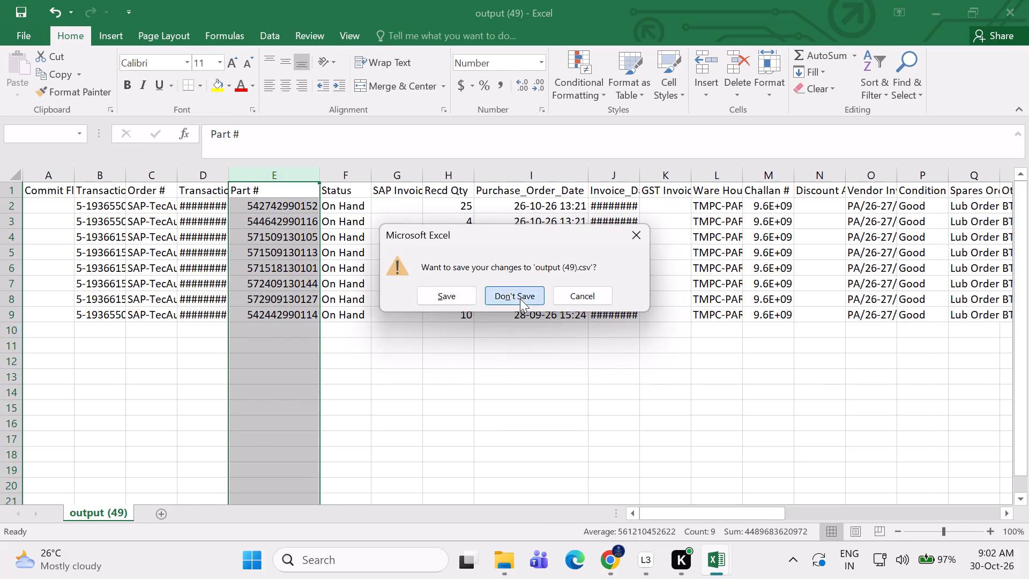
left_click(667, 408)
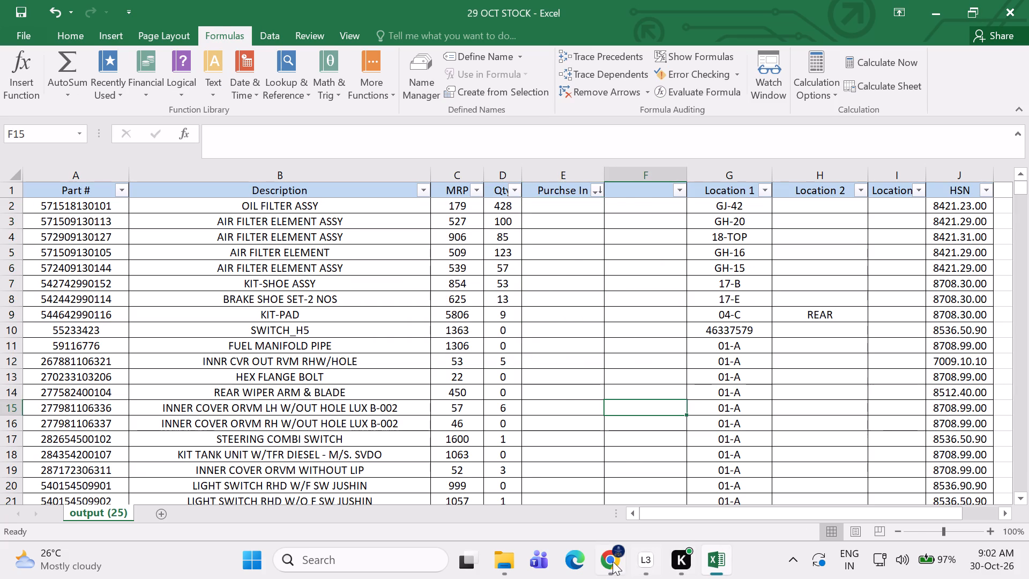
Open the newly downloaded export output (50) from Chrome and autofit its Transaction Date and Part # columns.
left_click(612, 561)
left_click(774, 98)
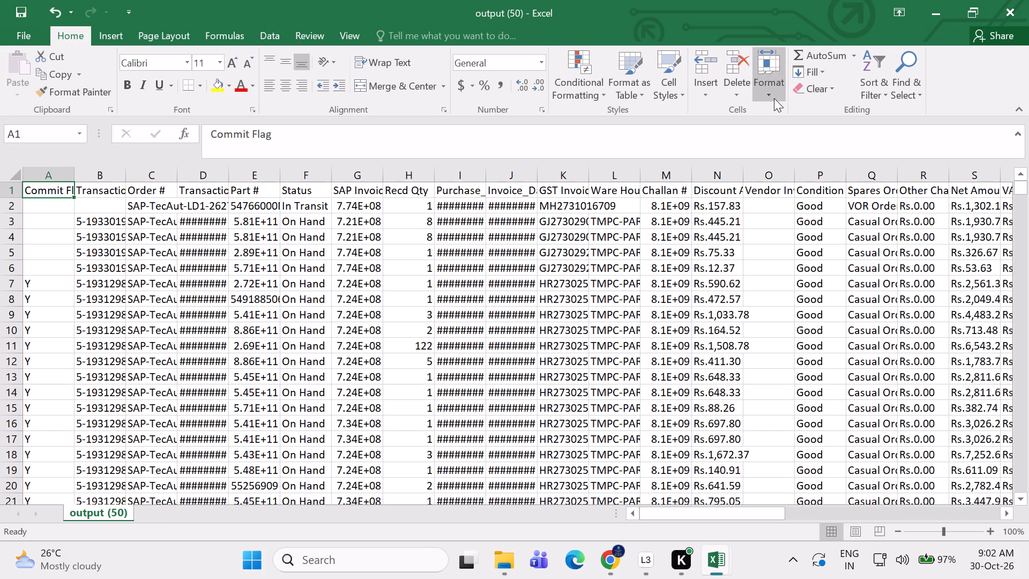
left_click(443, 286)
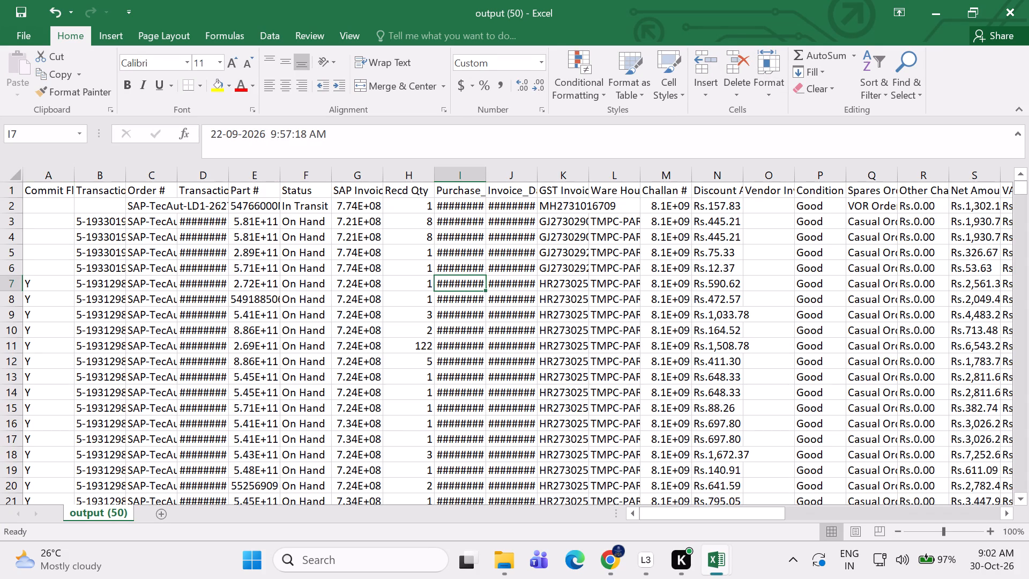
double_click(227, 175)
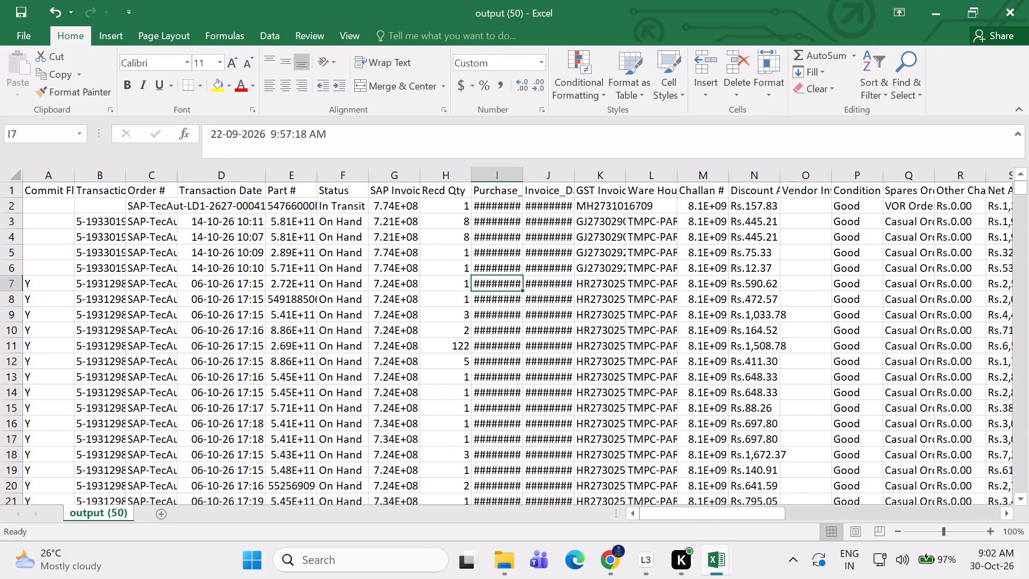
double_click(319, 176)
Add filters to the header row and filter Status to exclude In Transit, keeping only On Hand rows.
left_click(16, 190)
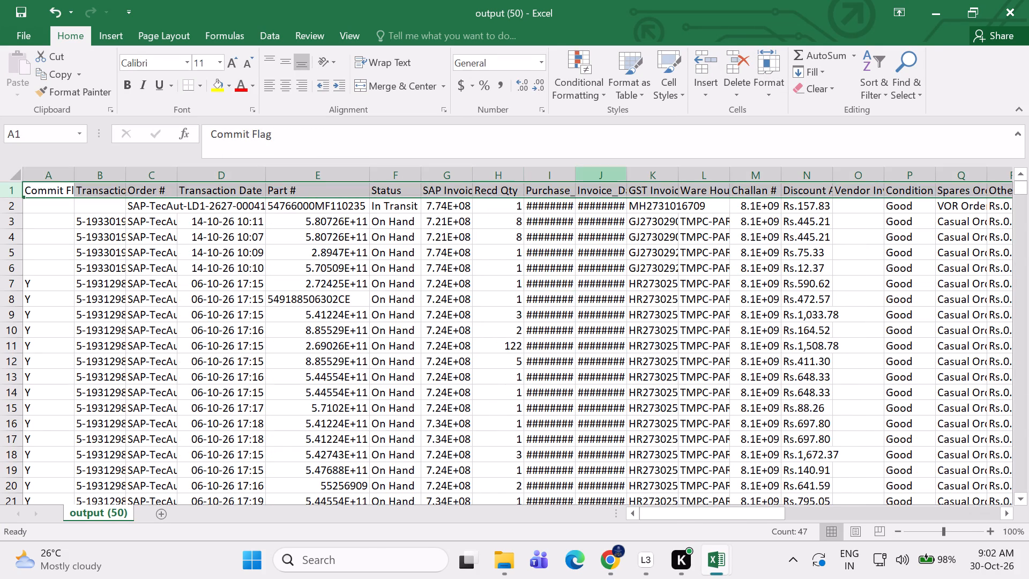
left_click(872, 84)
left_click(899, 169)
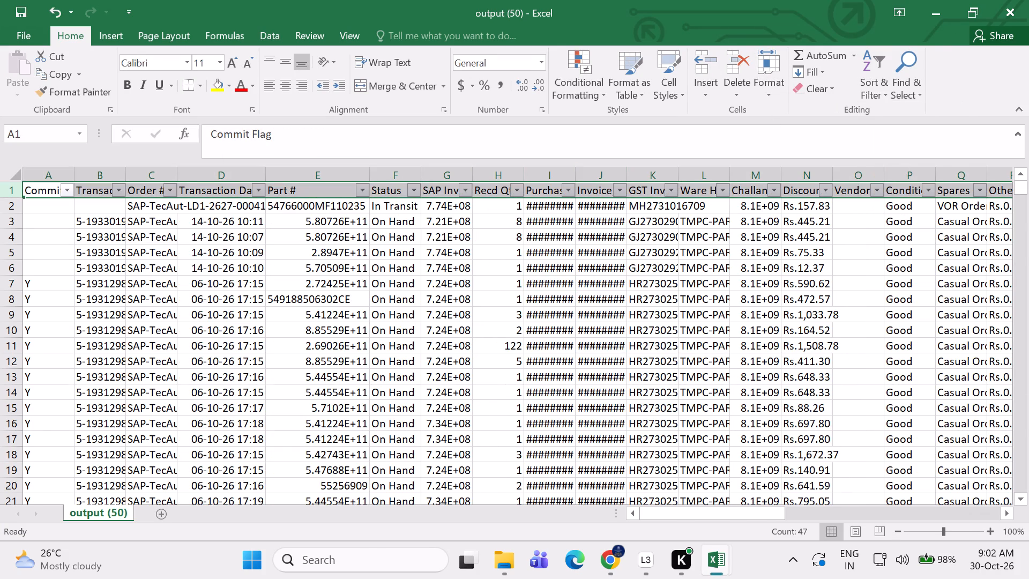
left_click(409, 190)
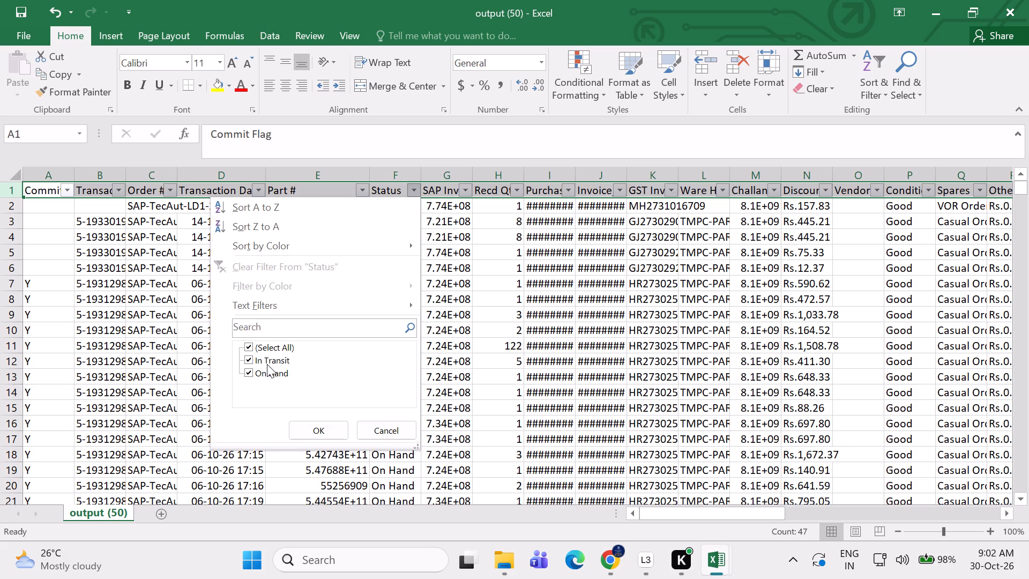
left_click(267, 364)
left_click(308, 427)
left_click(370, 413)
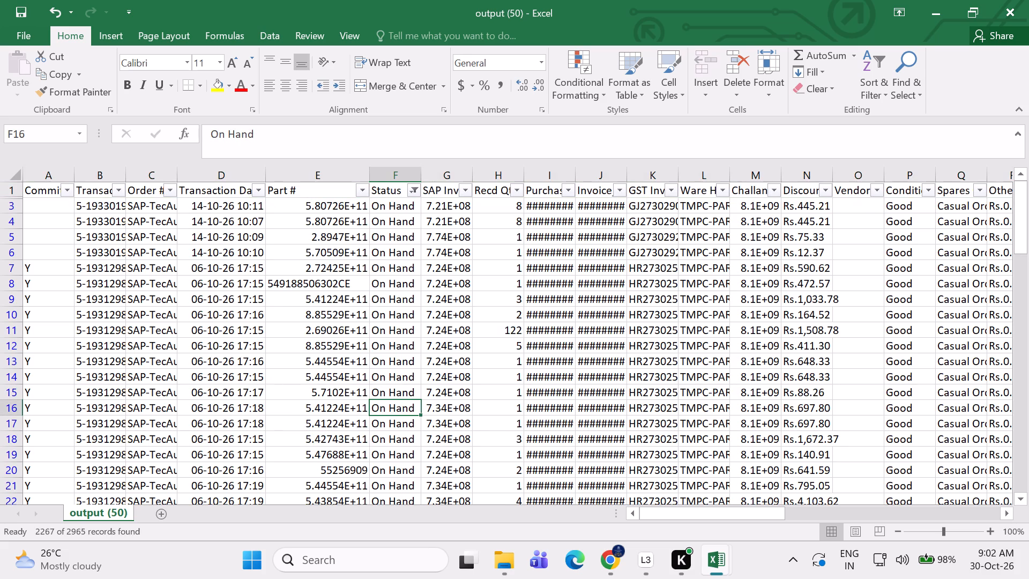
Sort the filtered line items by Transaction Date from oldest to newest.
scroll(250, 323, "down", 11)
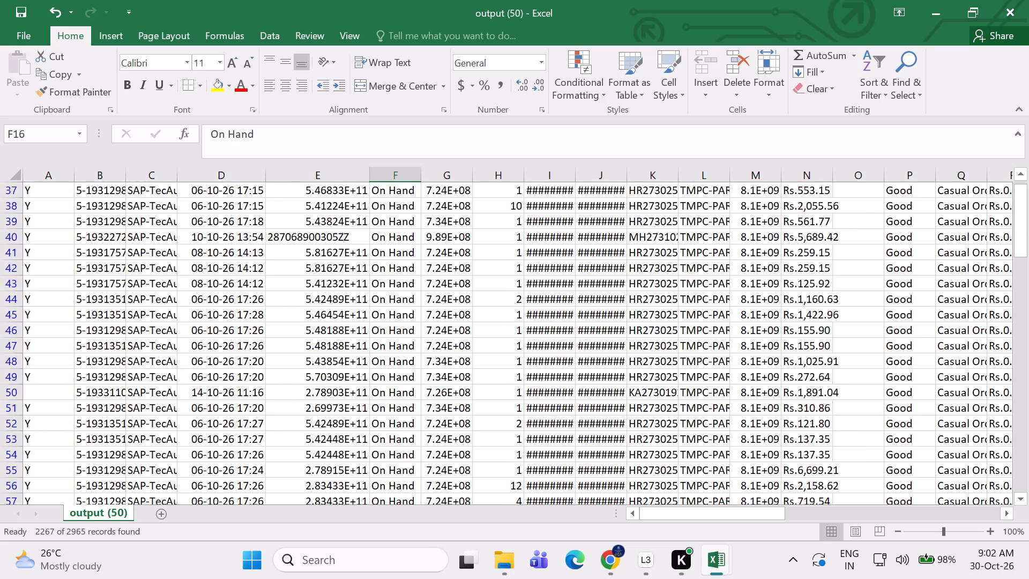
scroll(250, 323, "down", 20)
scroll(250, 323, "down", 10)
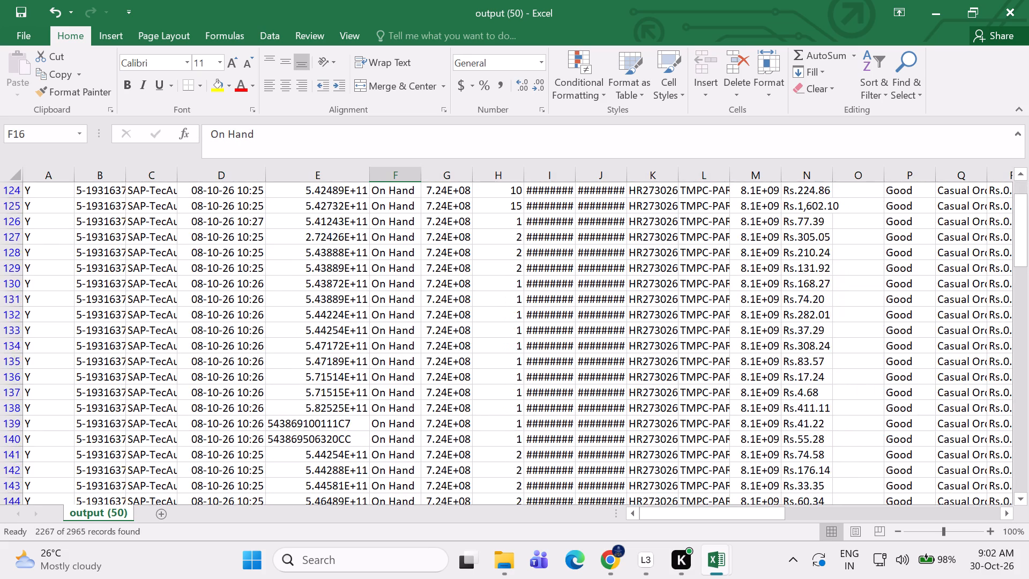
scroll(250, 323, "down", 18)
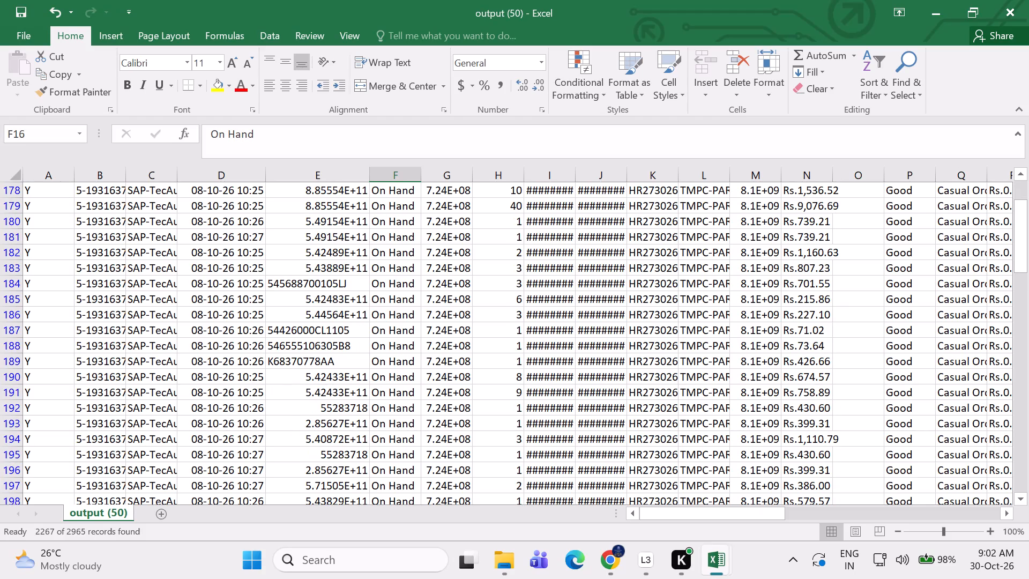
left_click_drag(1018, 240, 1028, 103)
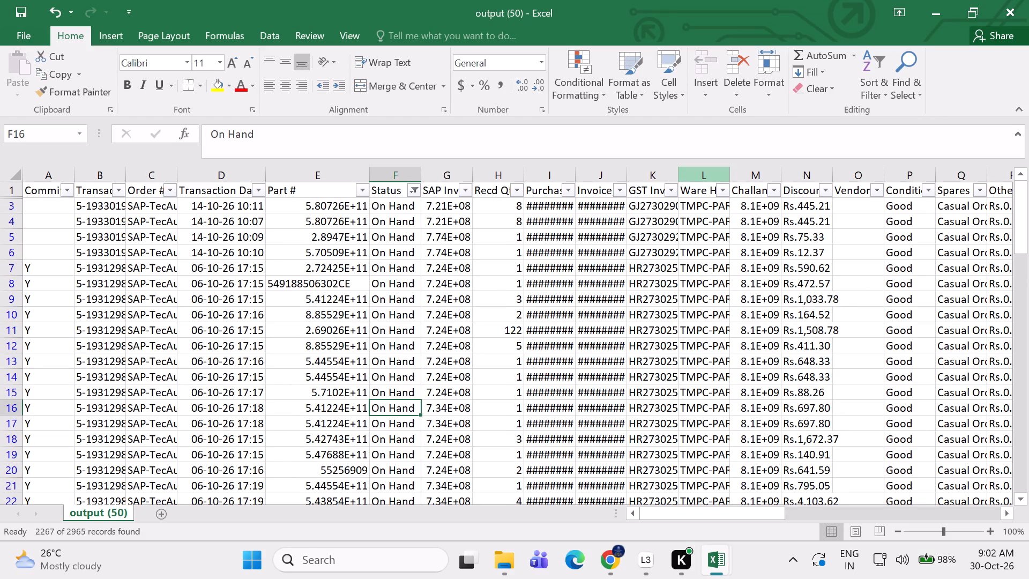
left_click(260, 190)
left_click(210, 213)
Examine the date-sorted On Hand line items through to the most recent transaction dates.
scroll(223, 259, "down", 2)
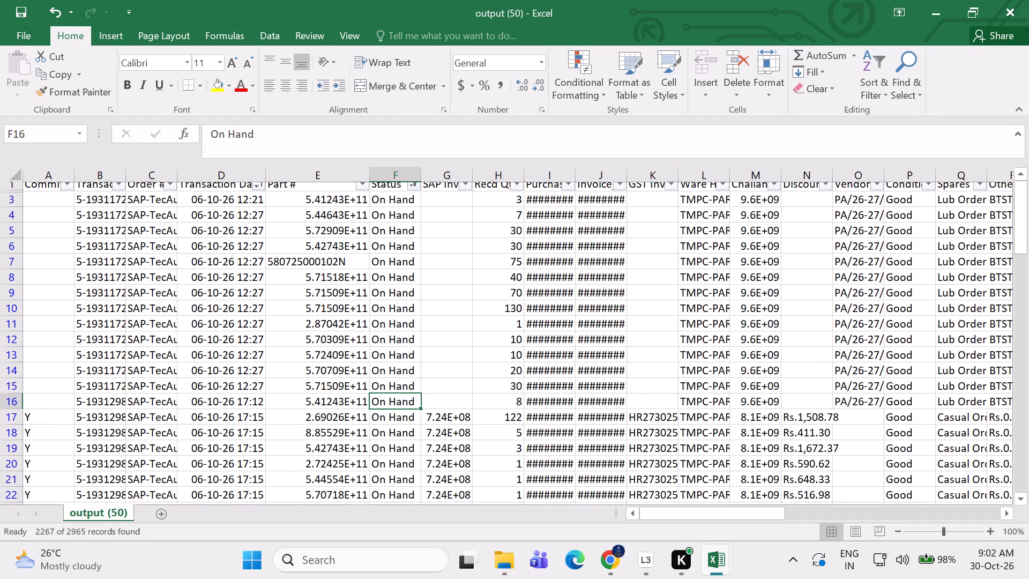
scroll(223, 259, "down", 20)
scroll(223, 259, "down", 16)
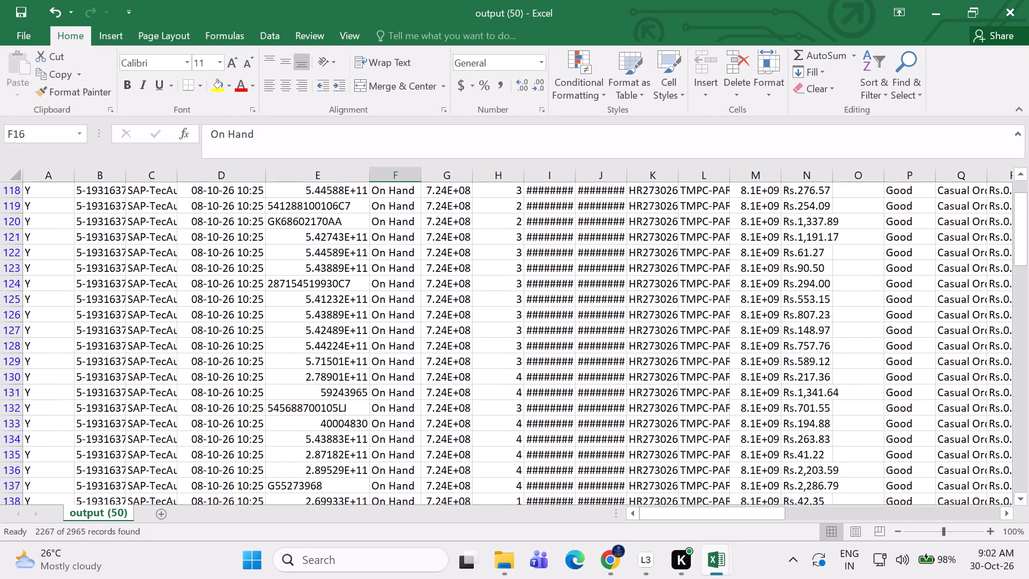
scroll(223, 259, "down", 19)
left_click_drag(1019, 229, 1019, 242)
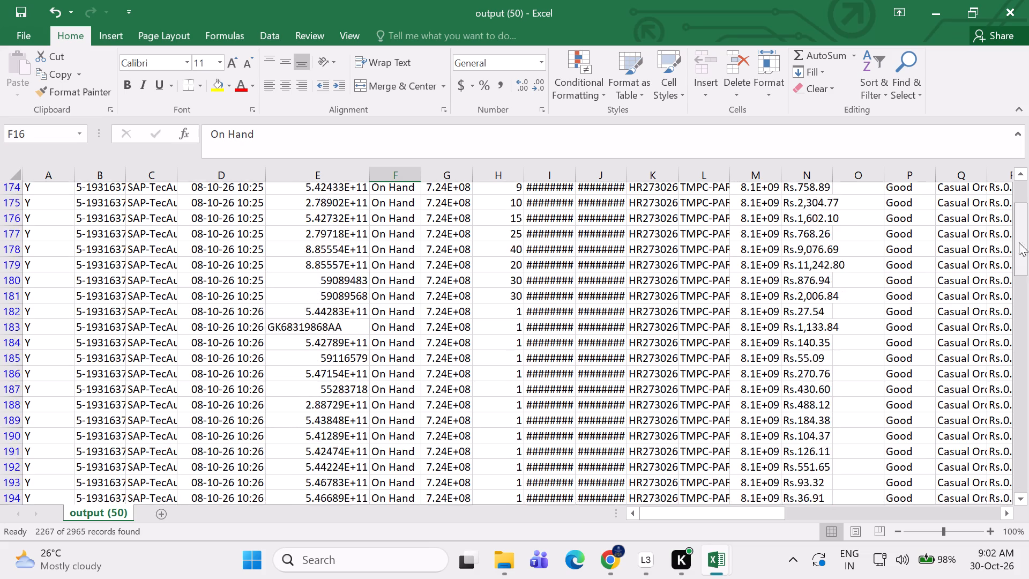
left_click_drag(1019, 242, 1028, 464)
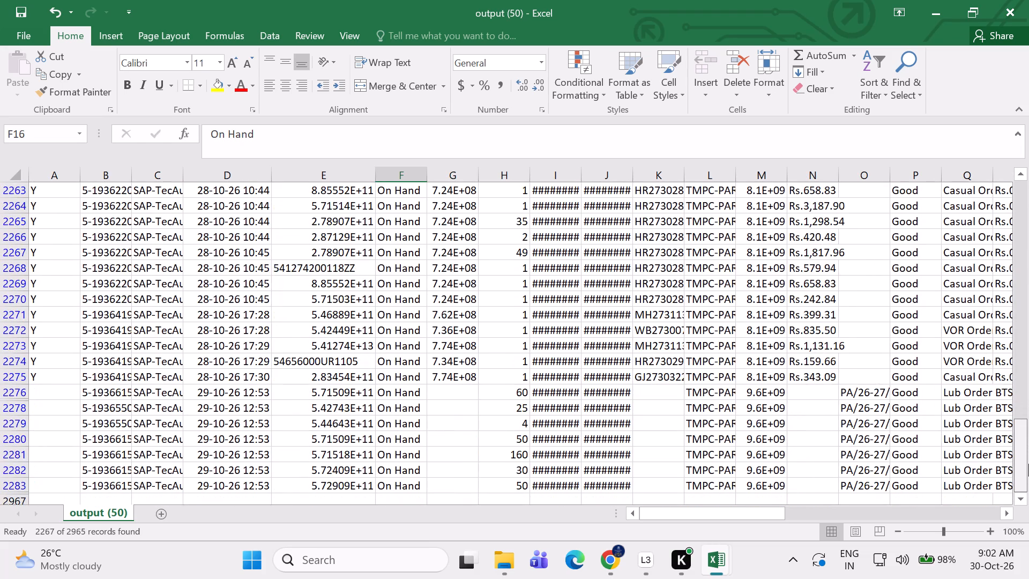
left_click_drag(1028, 464, 1028, 472)
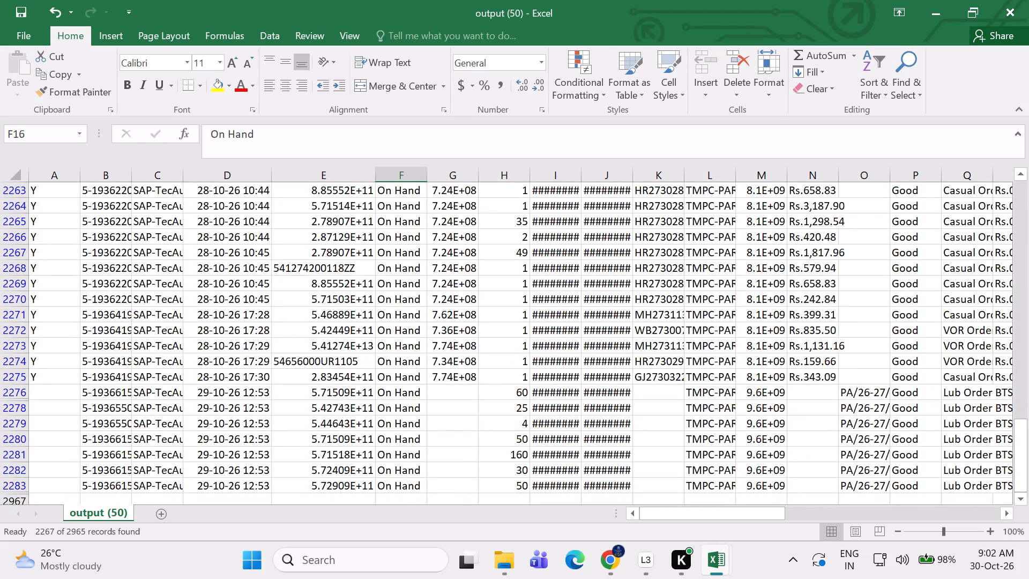
scroll(797, 383, "up", 6)
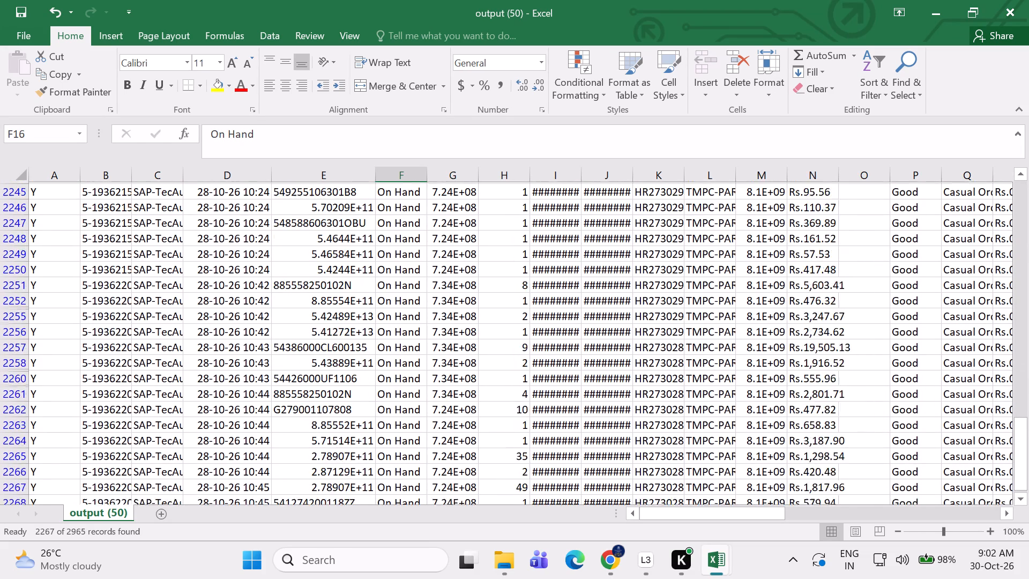
scroll(797, 383, "up", 1)
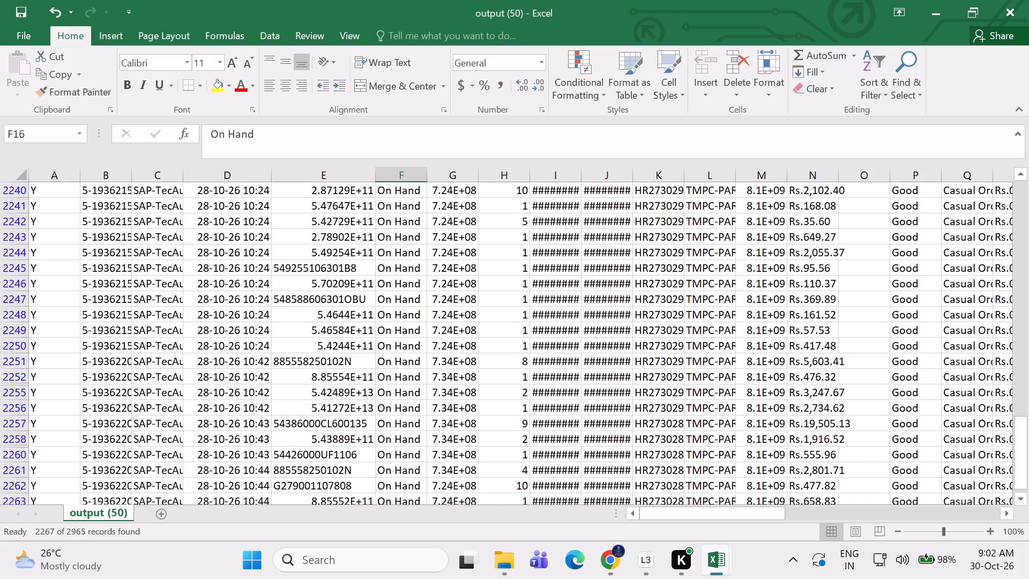
scroll(797, 383, "up", 6)
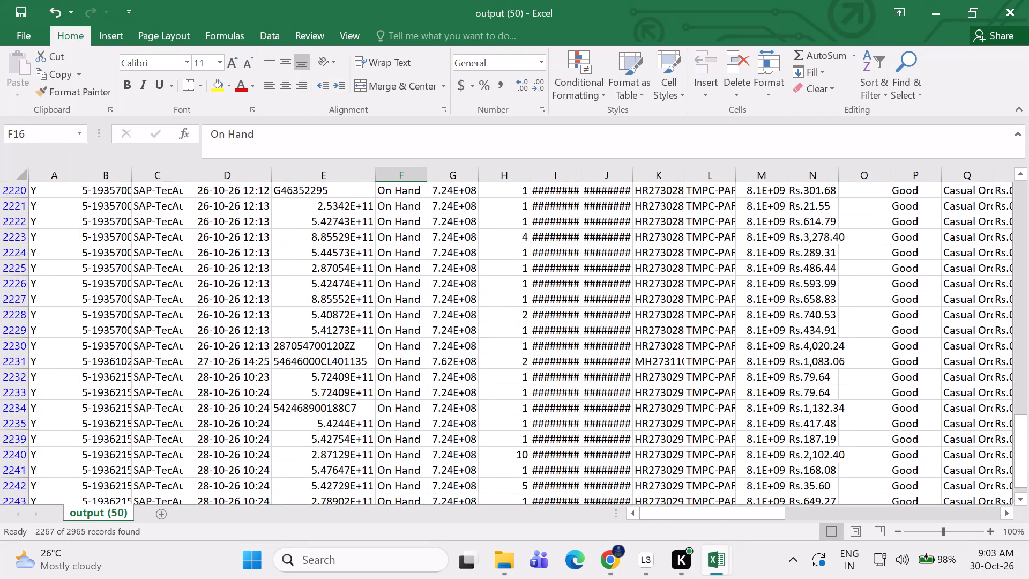
scroll(797, 383, "down", 20)
left_click(797, 383)
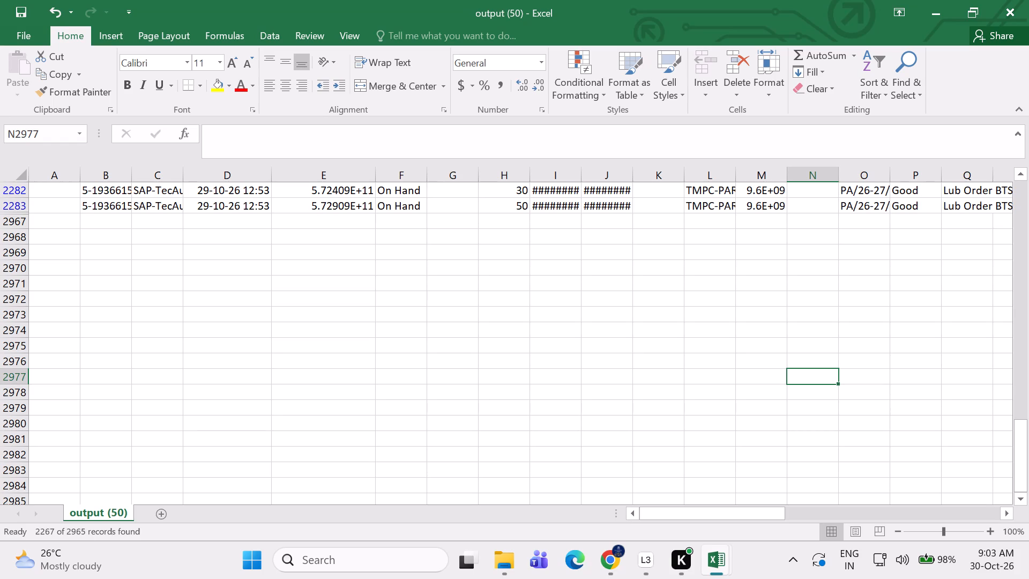
Close the output (50) workbook without saving its changes.
left_click(1002, 9)
left_click(495, 295)
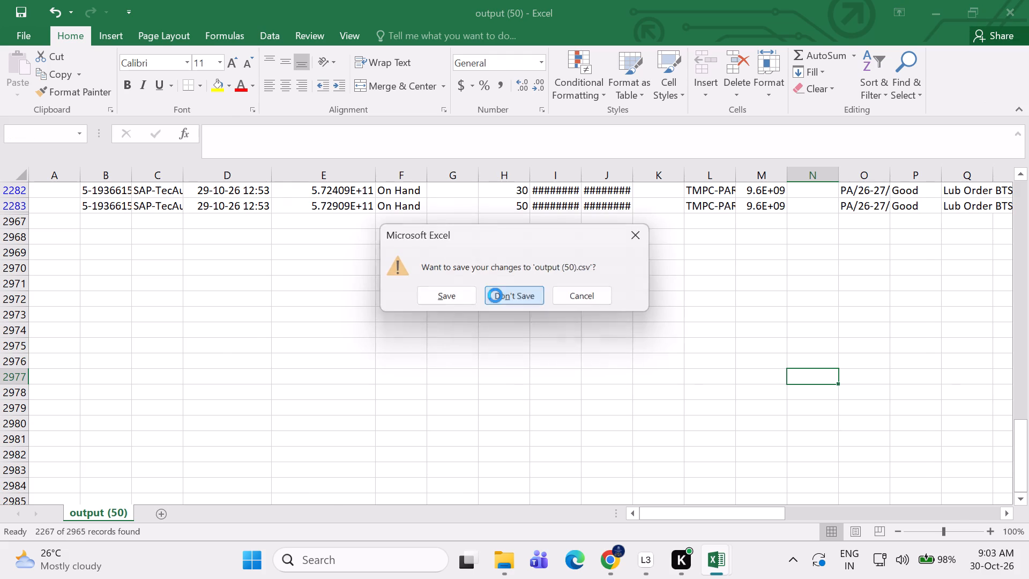
Delete the Purchse In column from the 29 OCT STOCK sheet.
left_click(713, 324)
left_click(565, 174)
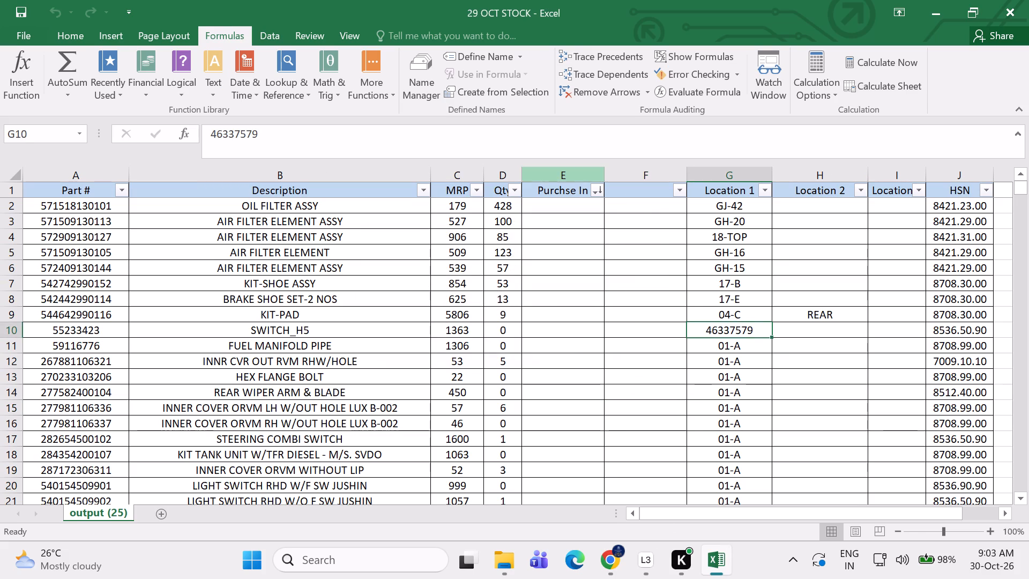
right_click(565, 174)
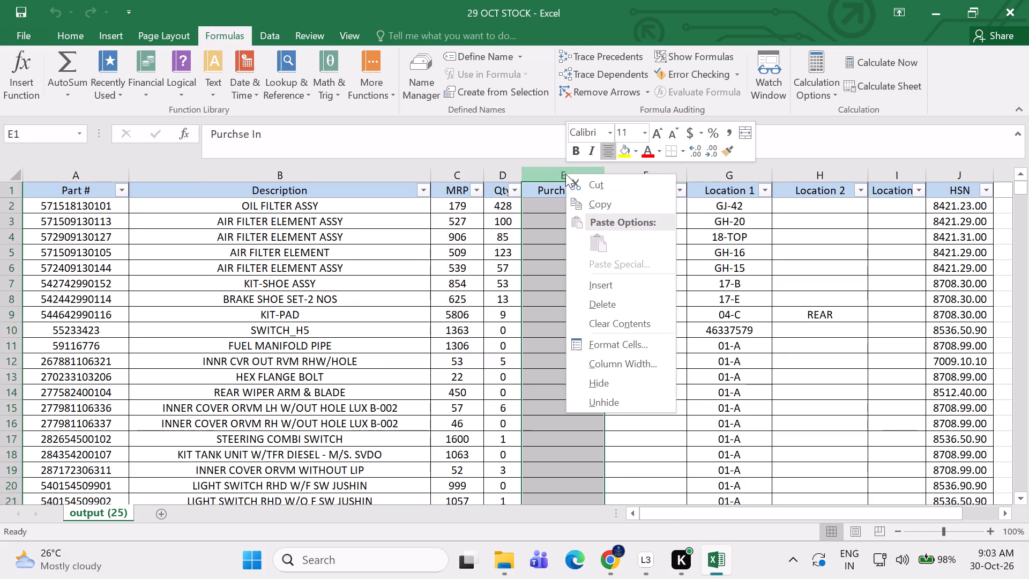
left_click(591, 310)
Enter the header Sale in cell E1, beside the Qty column.
left_click(529, 182)
left_click(536, 187)
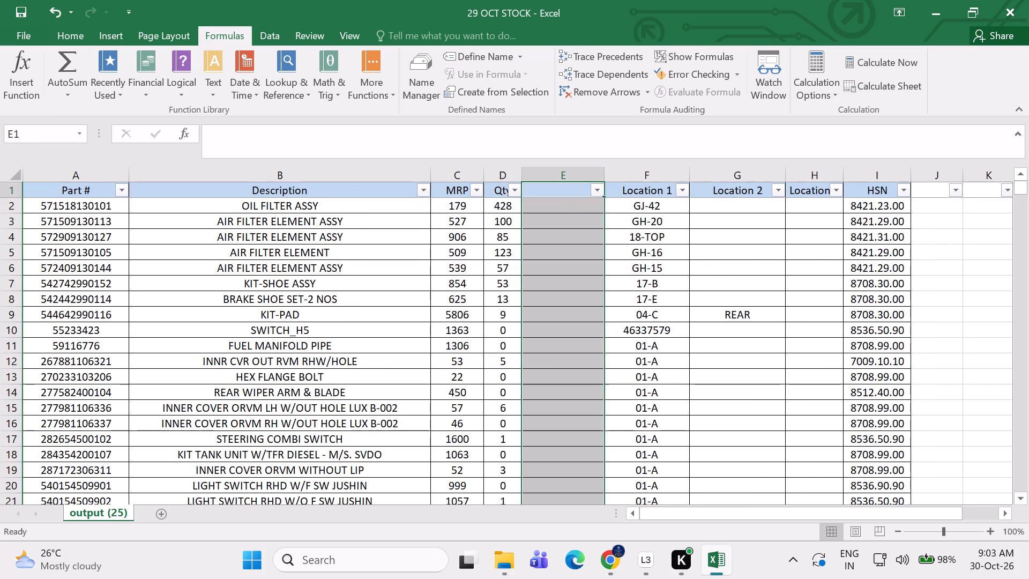
type("Sale")
key("space")
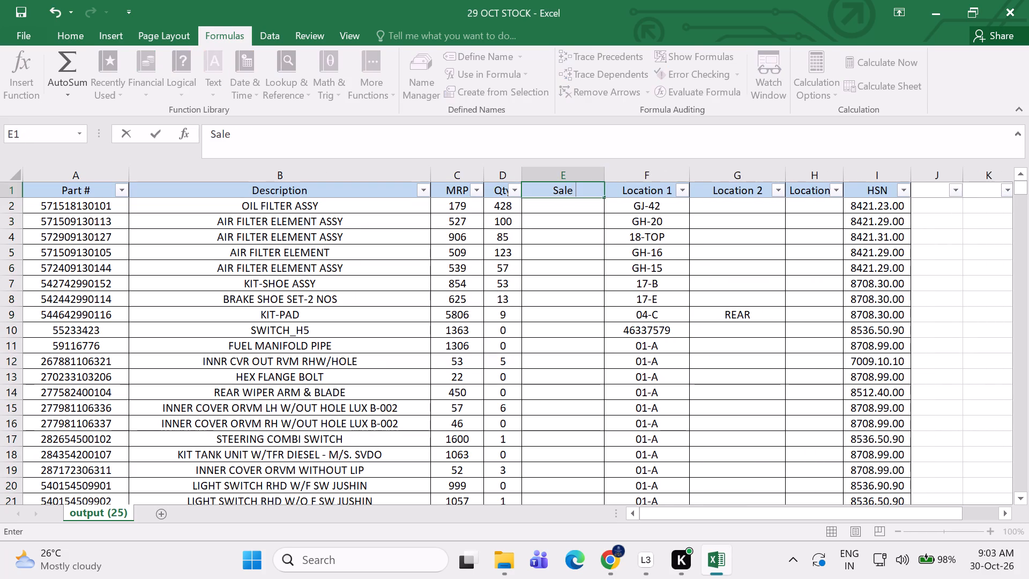
Switch to Chrome, open the Oracle Analytics Insights site in a new tab and sign in with the saved credentials.
left_click(622, 578)
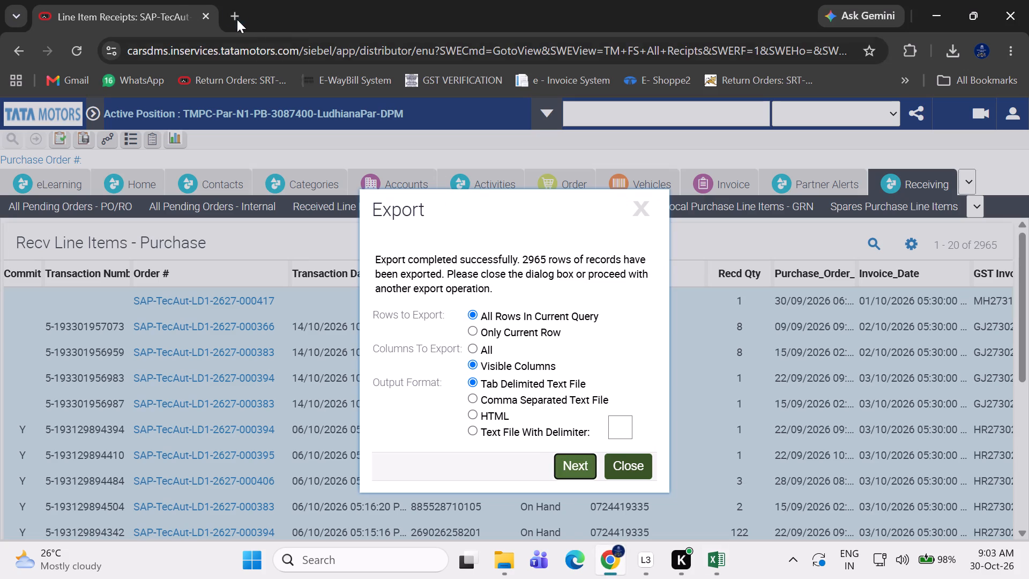
left_click(237, 19)
left_click(248, 51)
key("o")
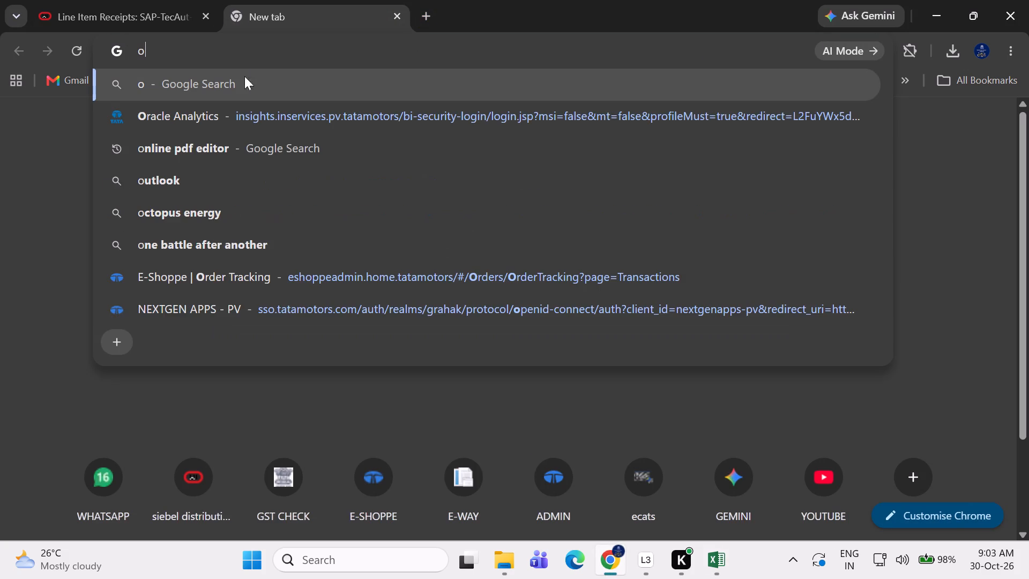
left_click(248, 114)
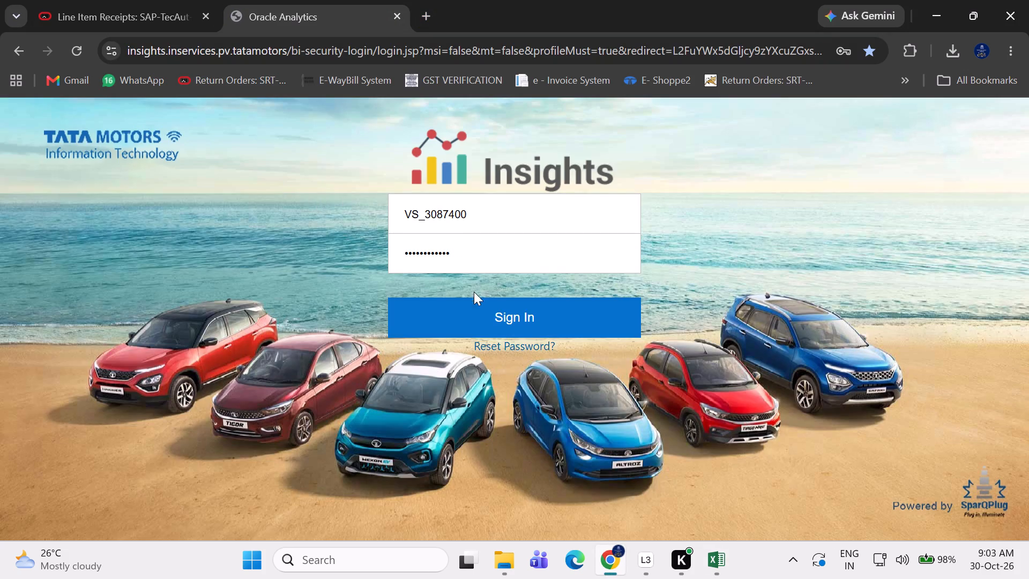
left_click(482, 327)
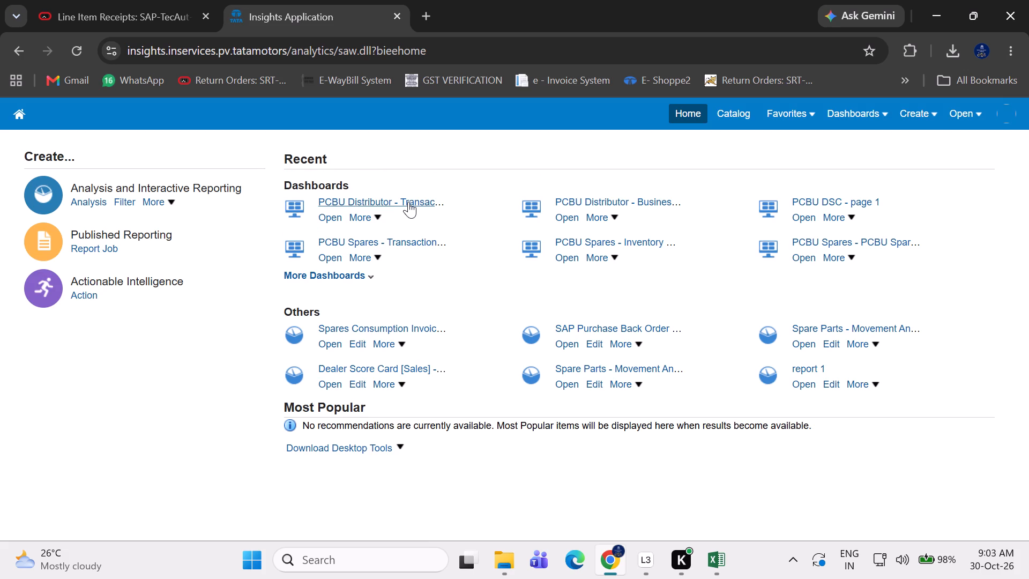
Open the Spares Consumption Invoice Line Items report from PCBU Distributor Transactional Reports and continue past Division without selecting a value.
left_click(407, 202)
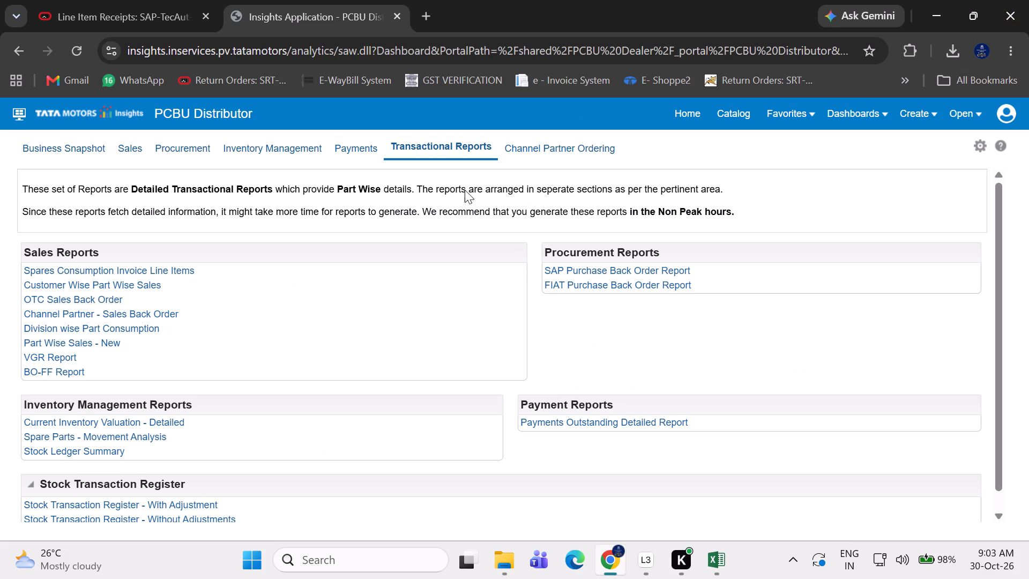
left_click(143, 272)
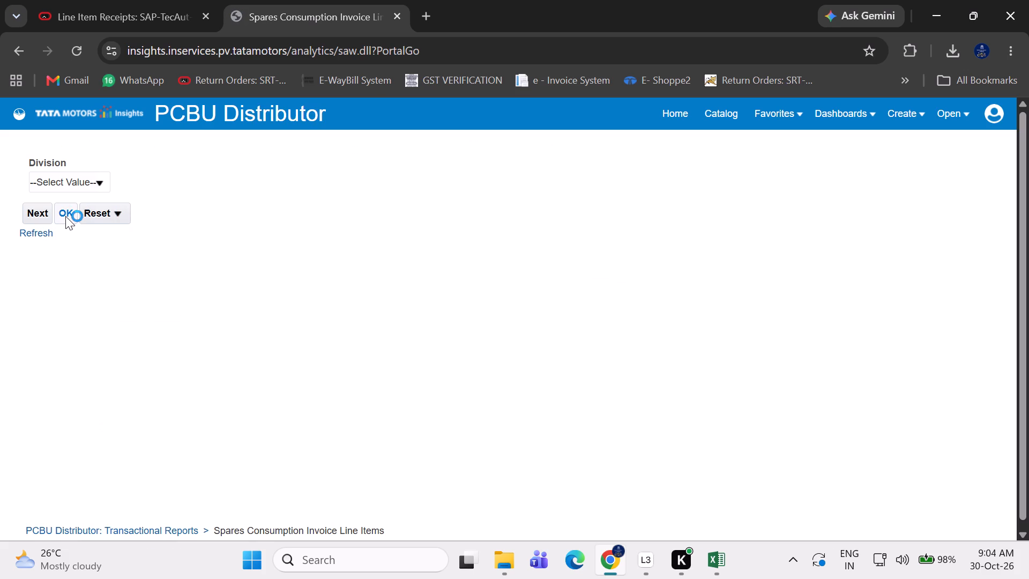
left_click(41, 212)
Run the report for Invoice Date between 10/29/2026 and 10/30/2026.
left_click(142, 181)
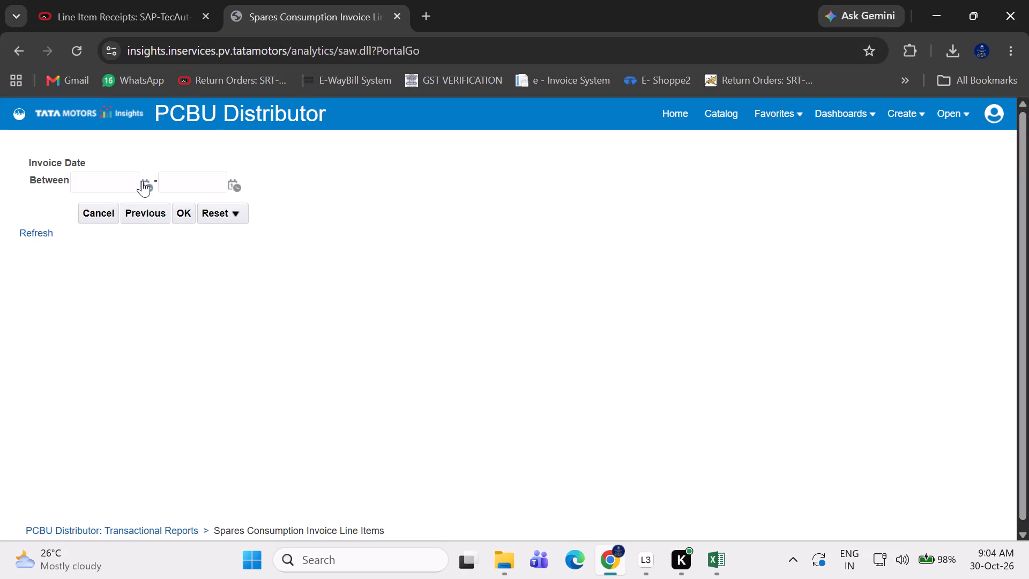
left_click(259, 335)
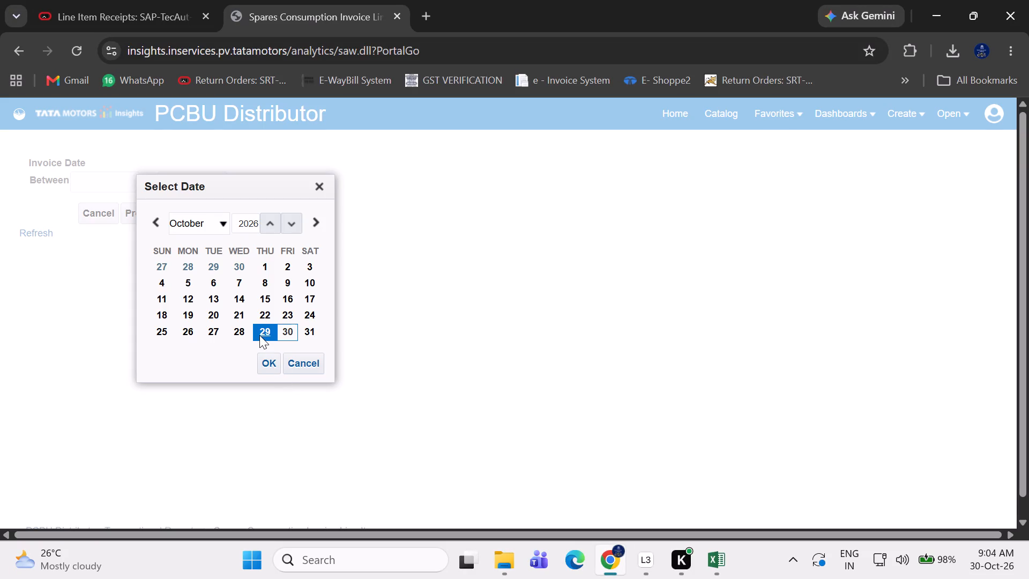
left_click(262, 363)
left_click(231, 181)
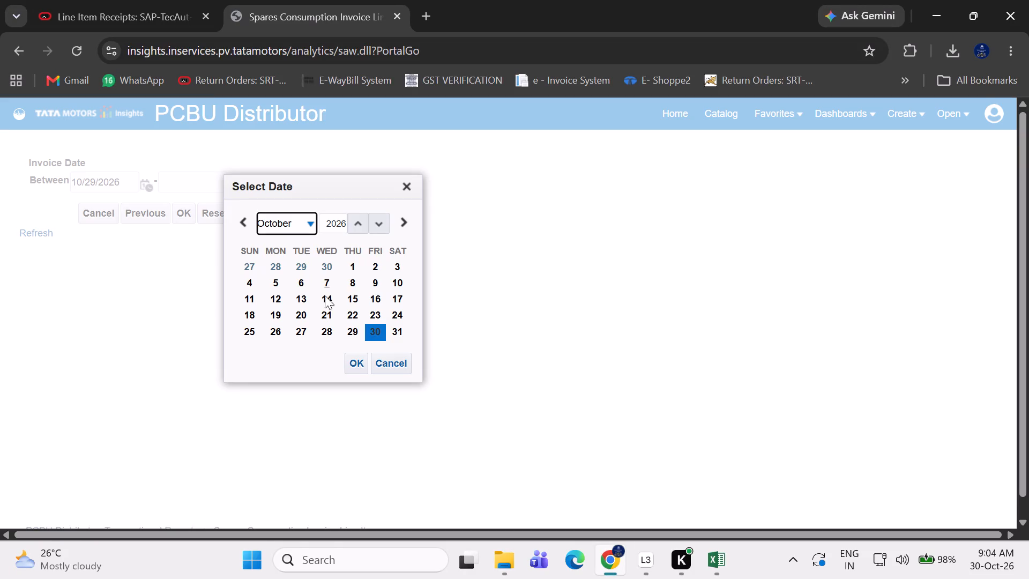
left_click(367, 333)
left_click(358, 360)
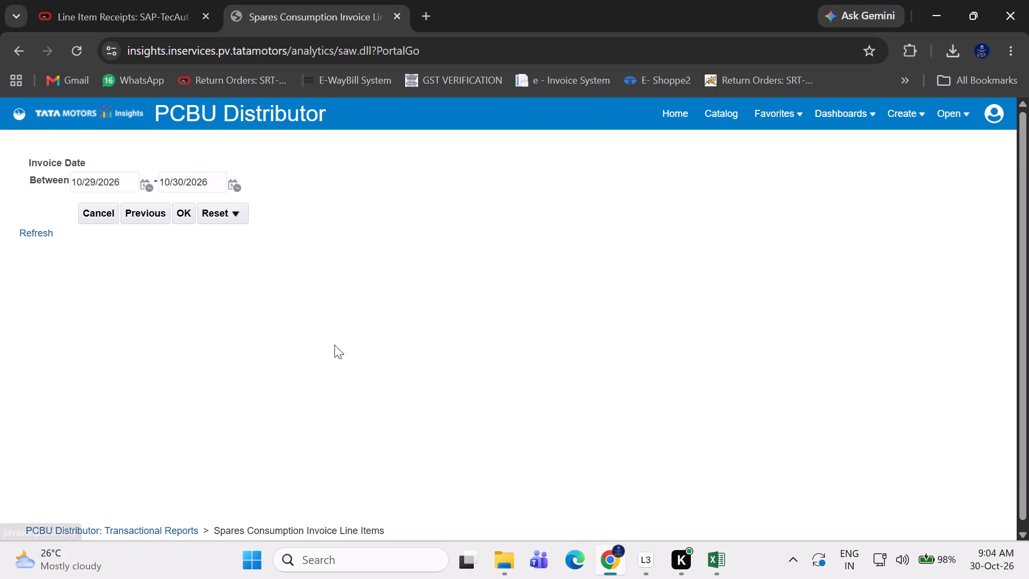
left_click(180, 217)
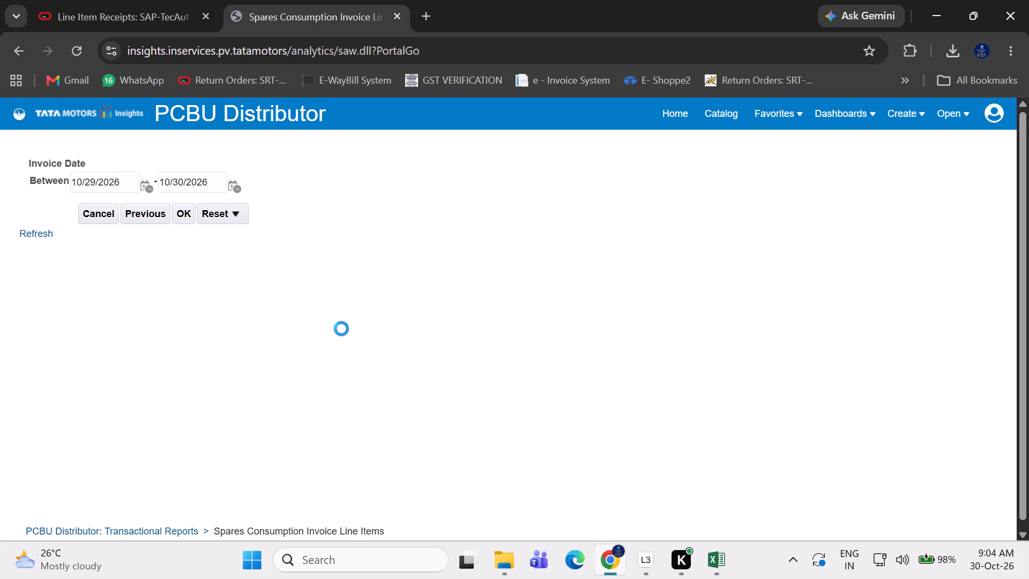
Close the Export dialog in the Siebel Line Item Receipts tab and return to the Spares Consumption report tab.
left_click(133, 14)
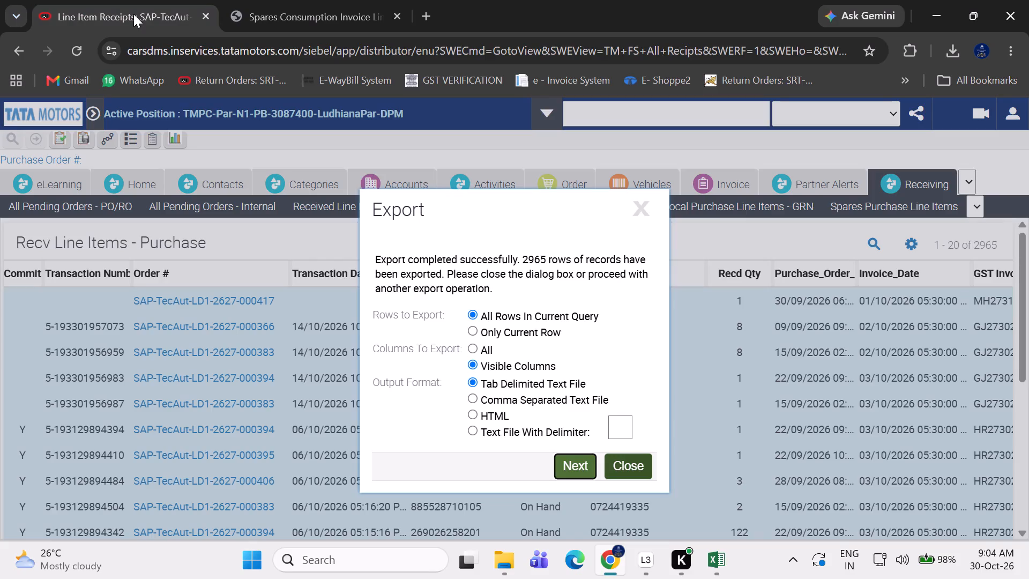
left_click(639, 206)
left_click(587, 154)
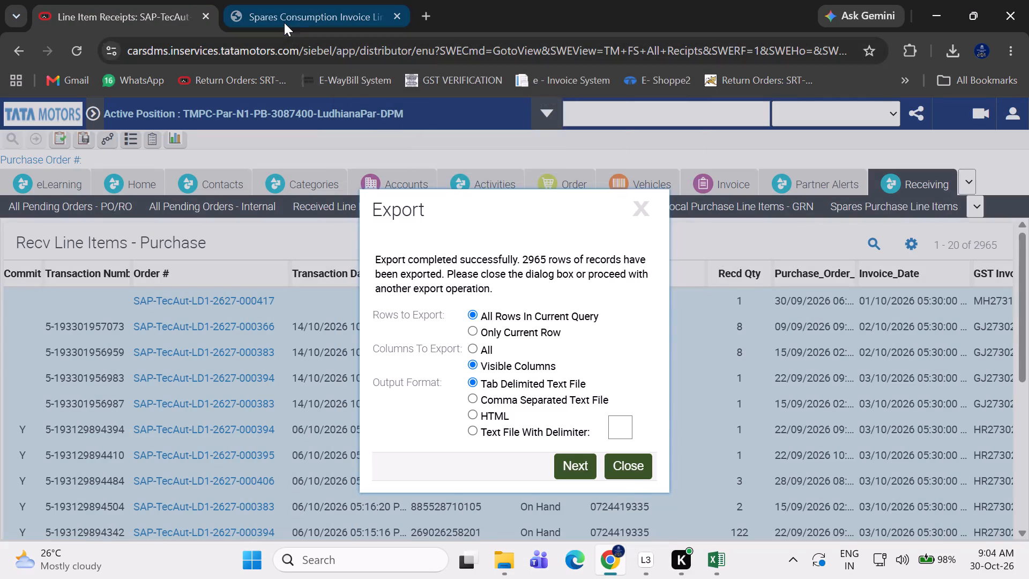
left_click(284, 19)
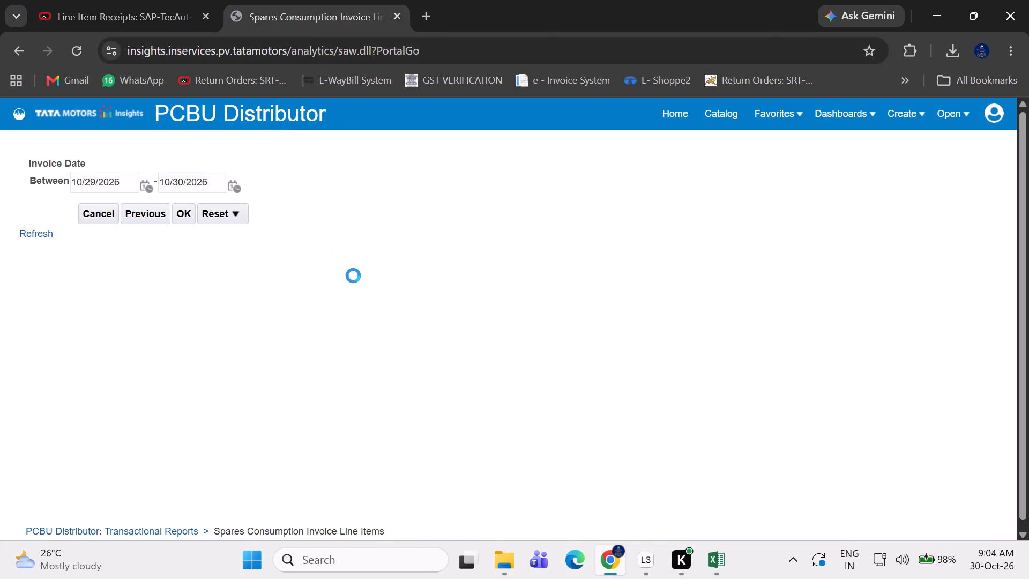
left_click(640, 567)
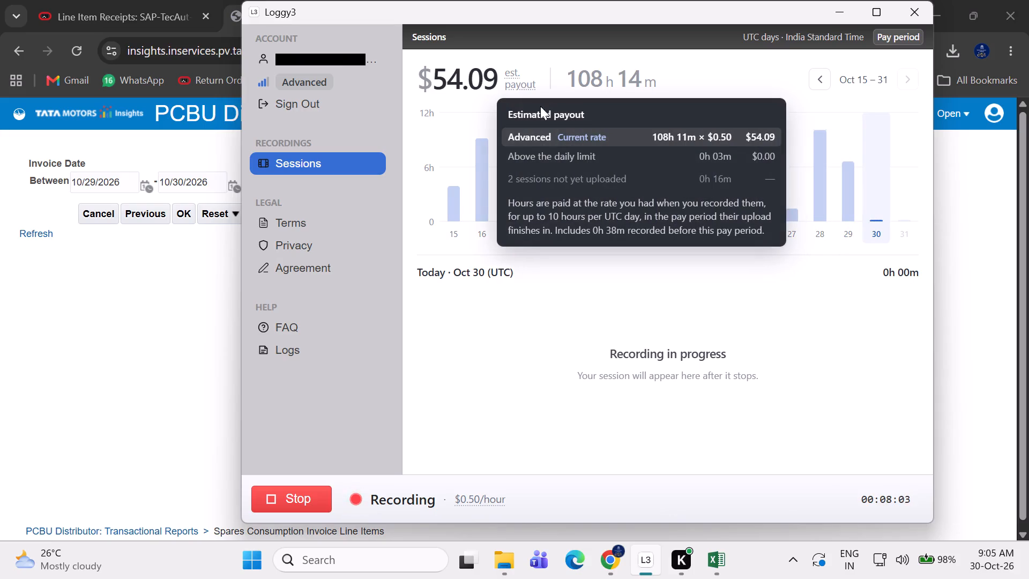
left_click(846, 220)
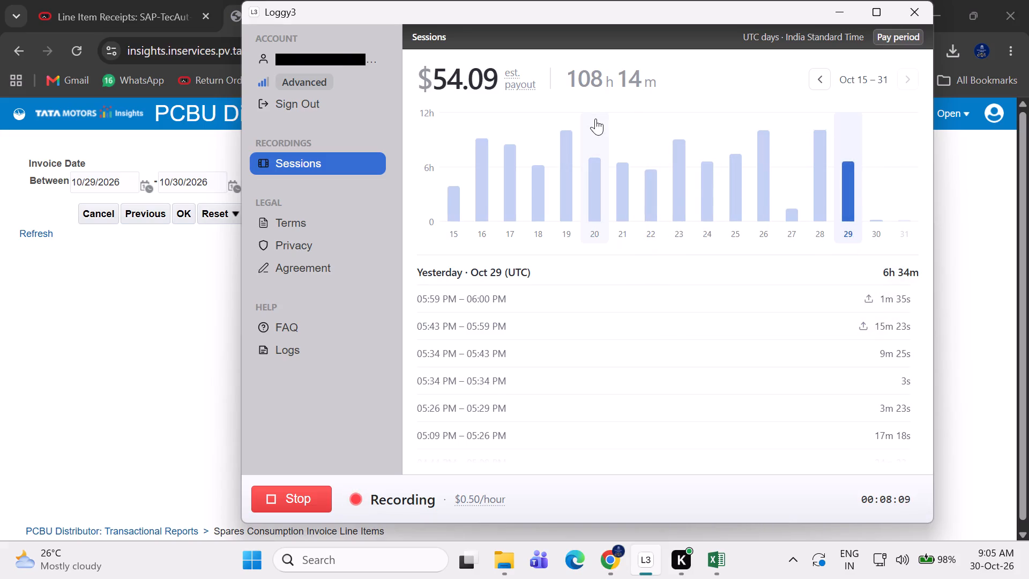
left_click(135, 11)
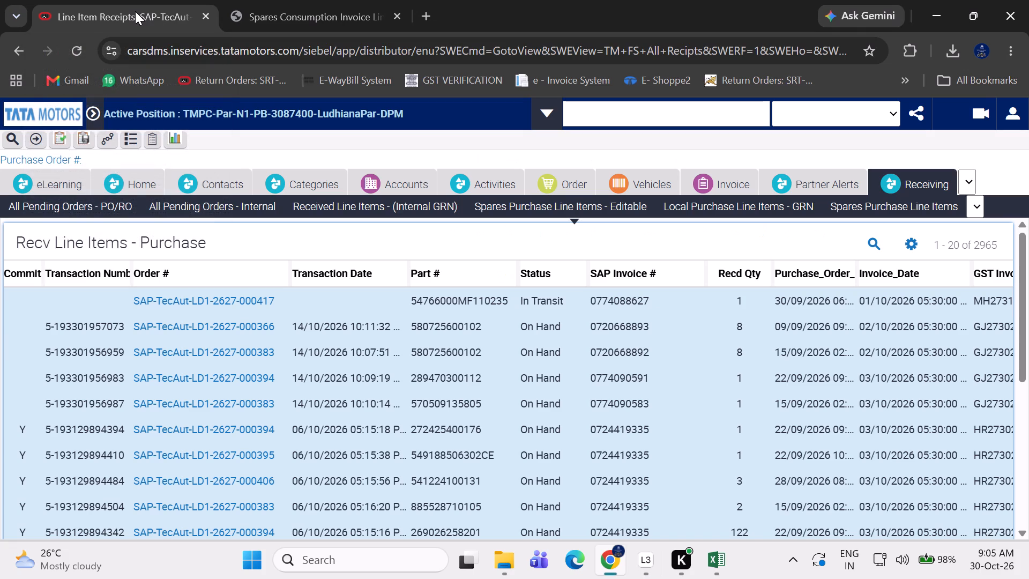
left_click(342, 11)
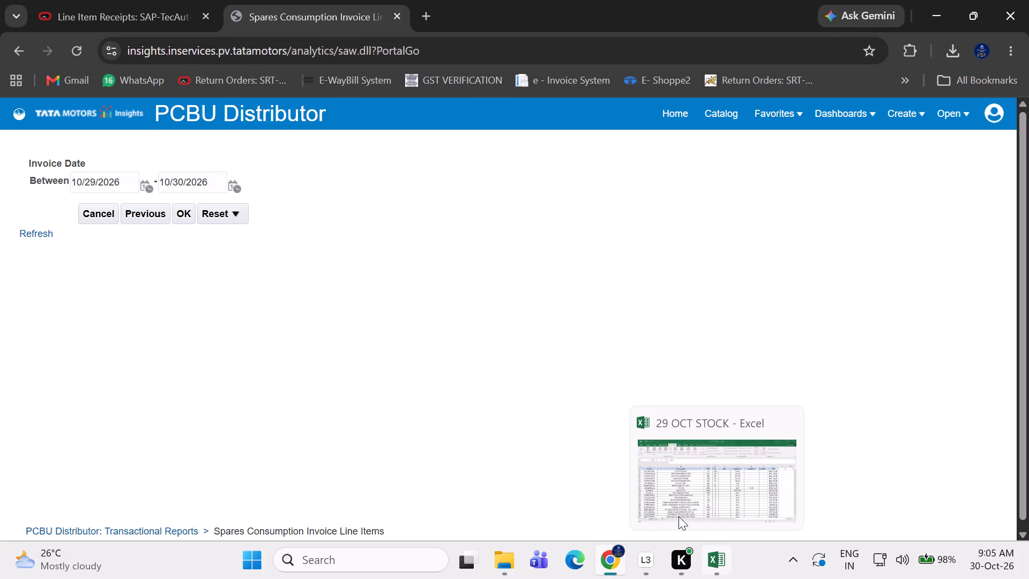
Switch to the 29 OCT STOCK workbook in Excel and rename its output (25) sheet as Stock.
left_click(673, 502)
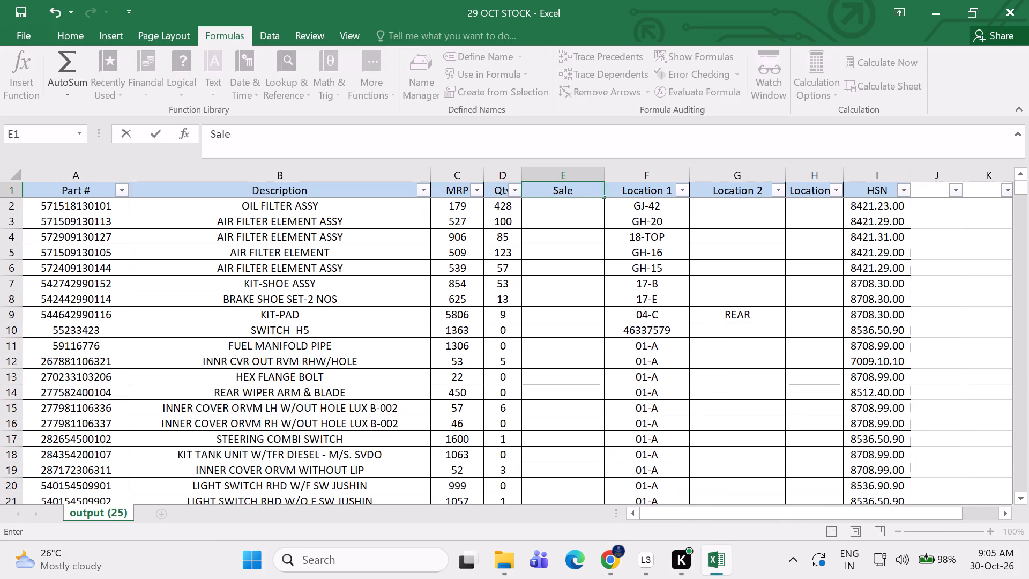
right_click(101, 517)
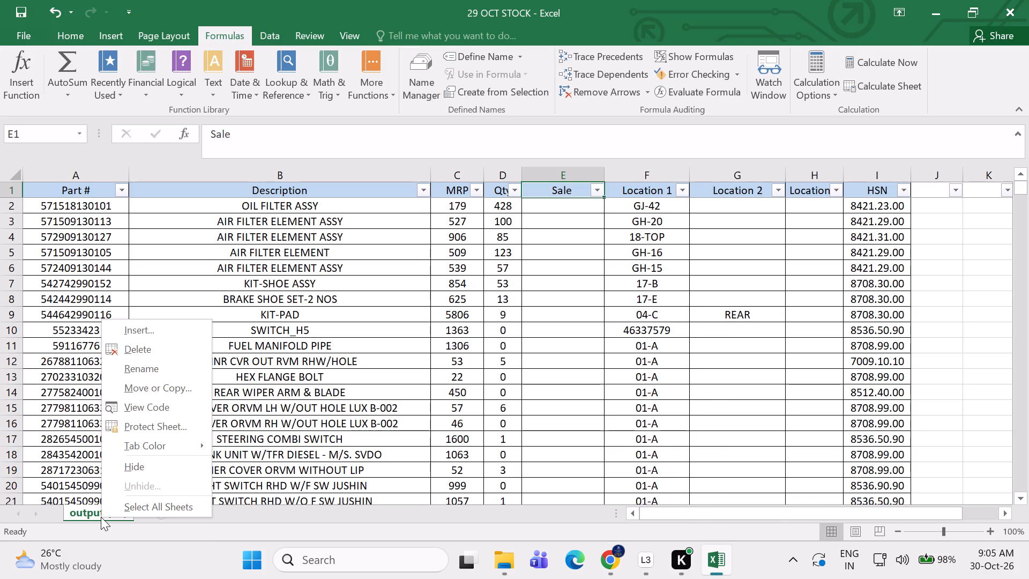
left_click(151, 370)
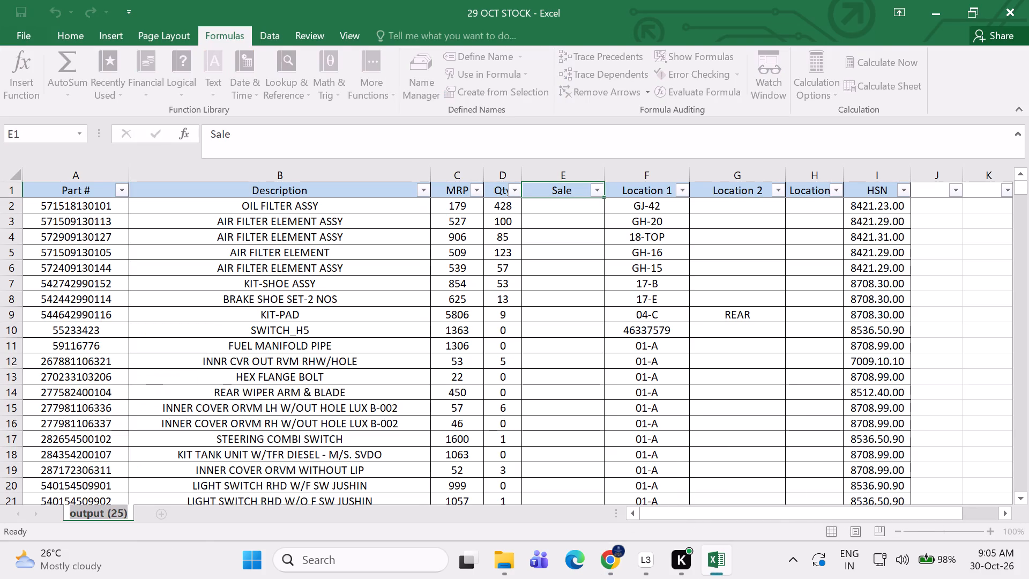
type("Stock")
key("space")
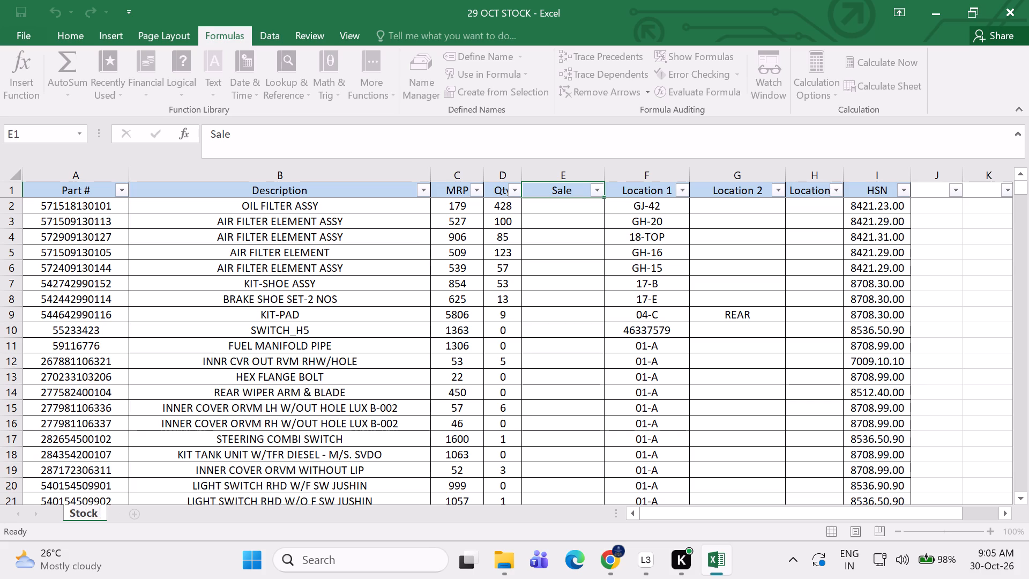
left_click(244, 393)
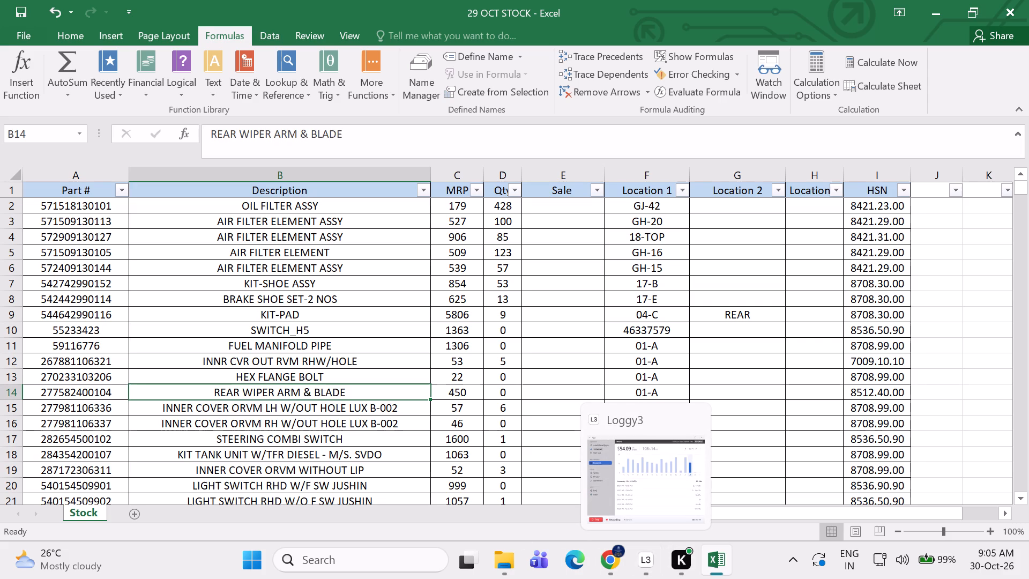
Return to Chrome and export the Spares Consumption Invoice Line Items report as data in Excel format.
left_click(721, 569)
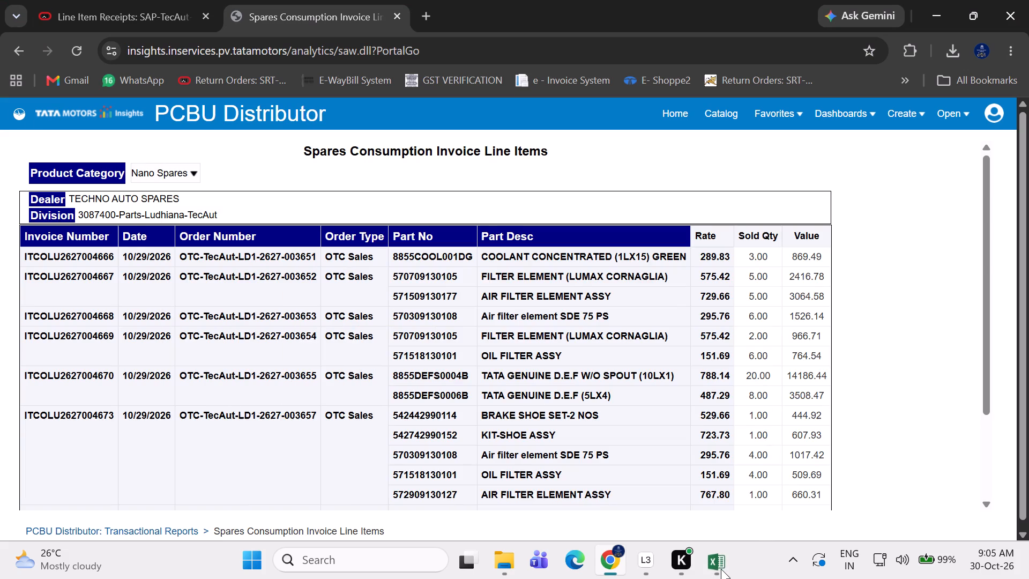
scroll(443, 400, "down", 12)
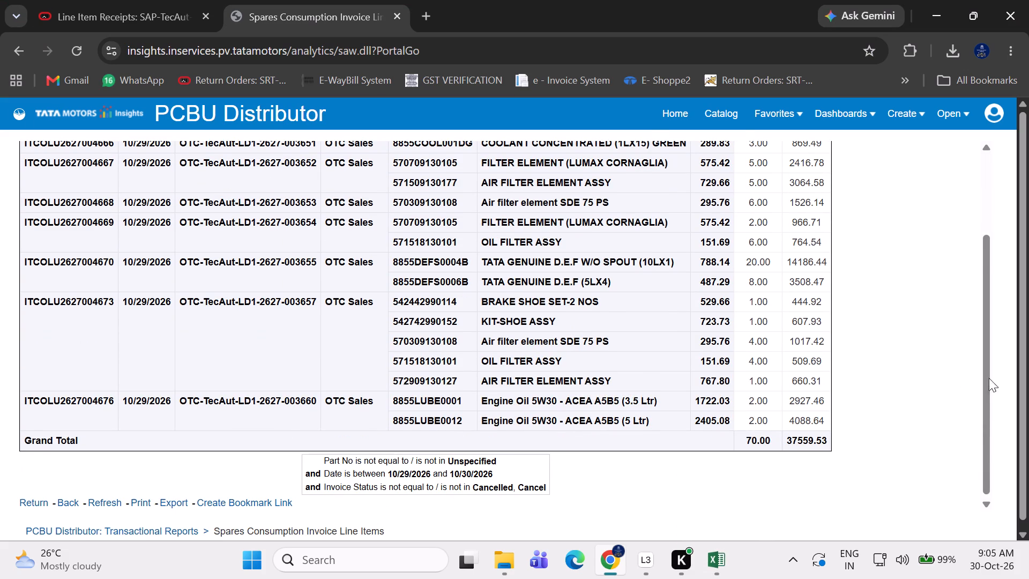
left_click_drag(987, 387, 991, 425)
left_click_drag(1021, 421, 1028, 306)
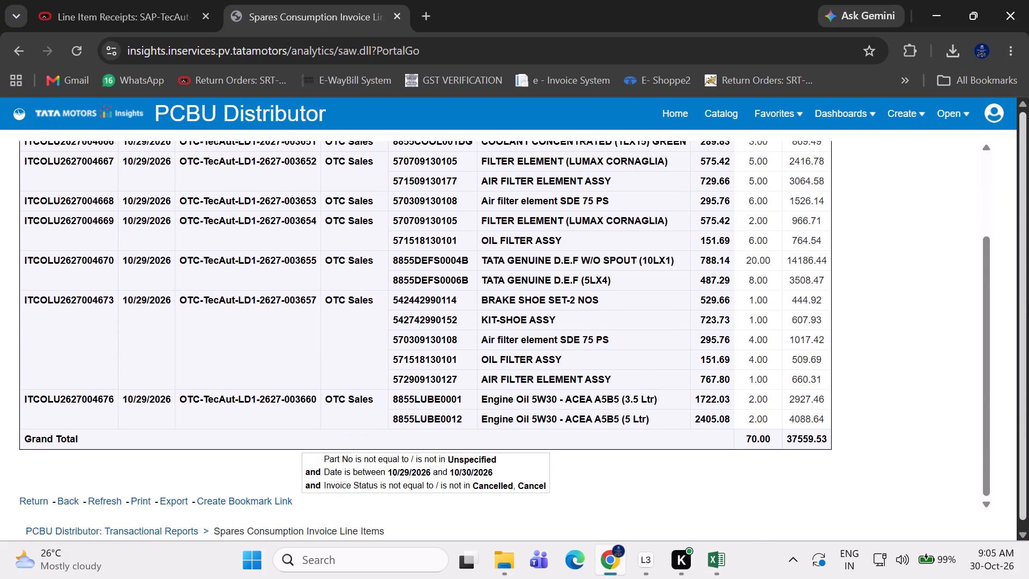
left_click_drag(1028, 306, 1028, 301)
left_click(943, 5)
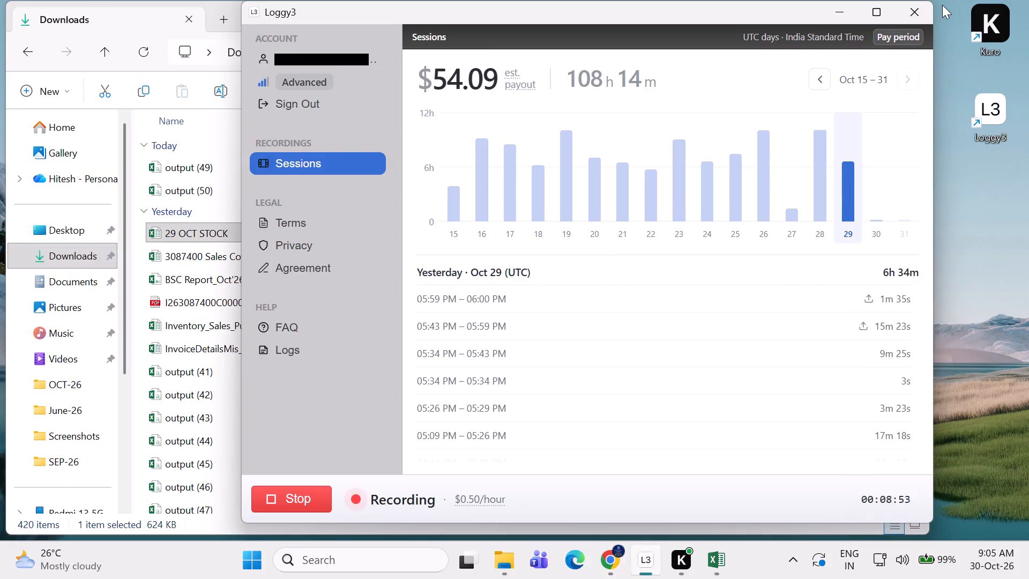
left_click(616, 569)
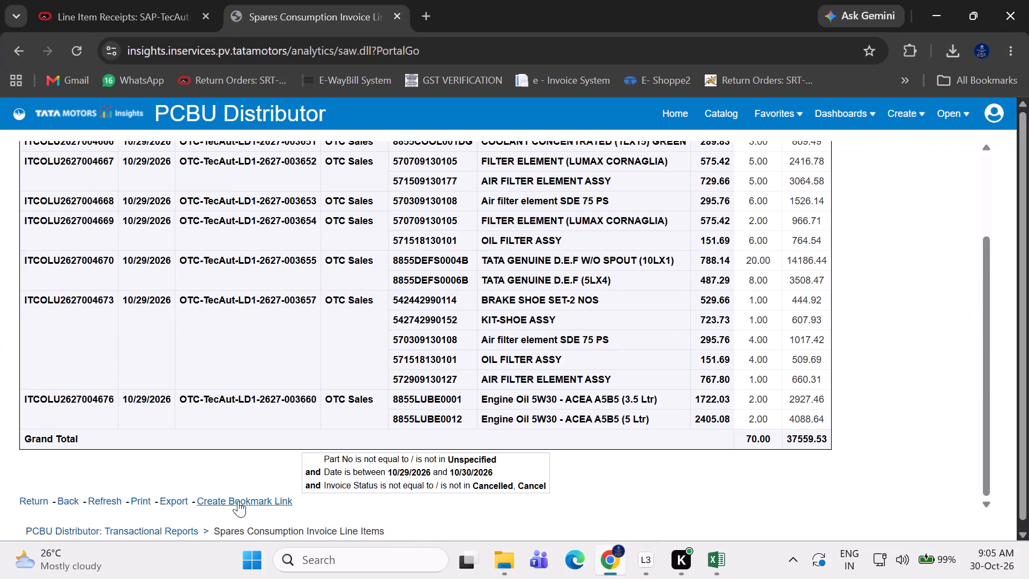
left_click(174, 503)
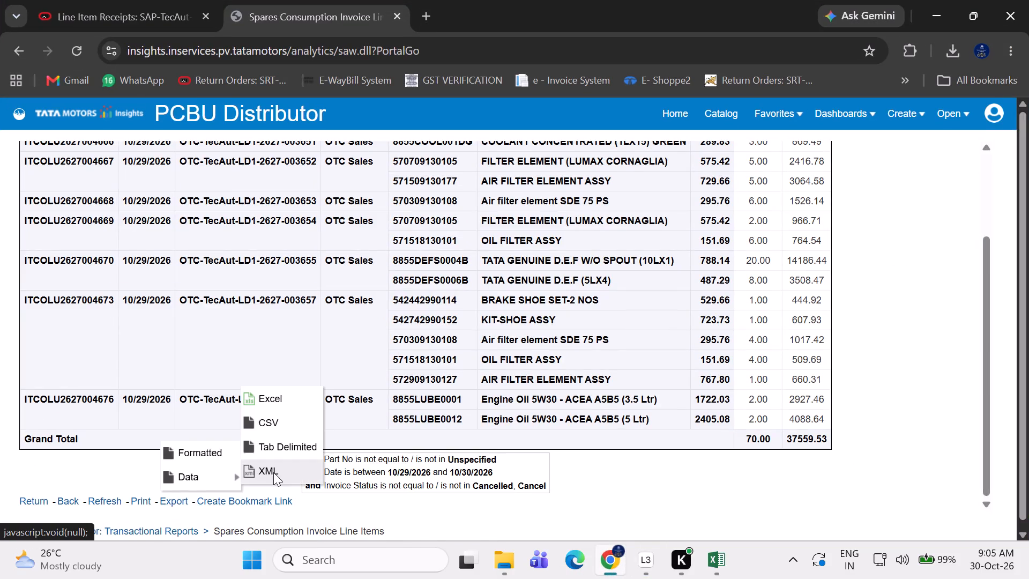
left_click(284, 406)
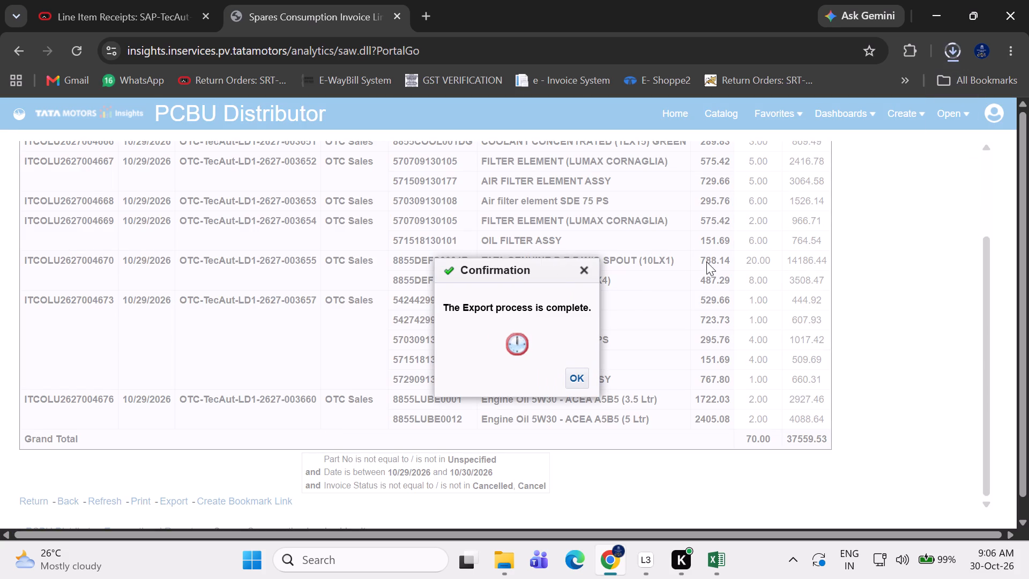
Open the downloaded Spares Consumption Invoice Line Items (28) workbook and enable editing.
left_click(831, 105)
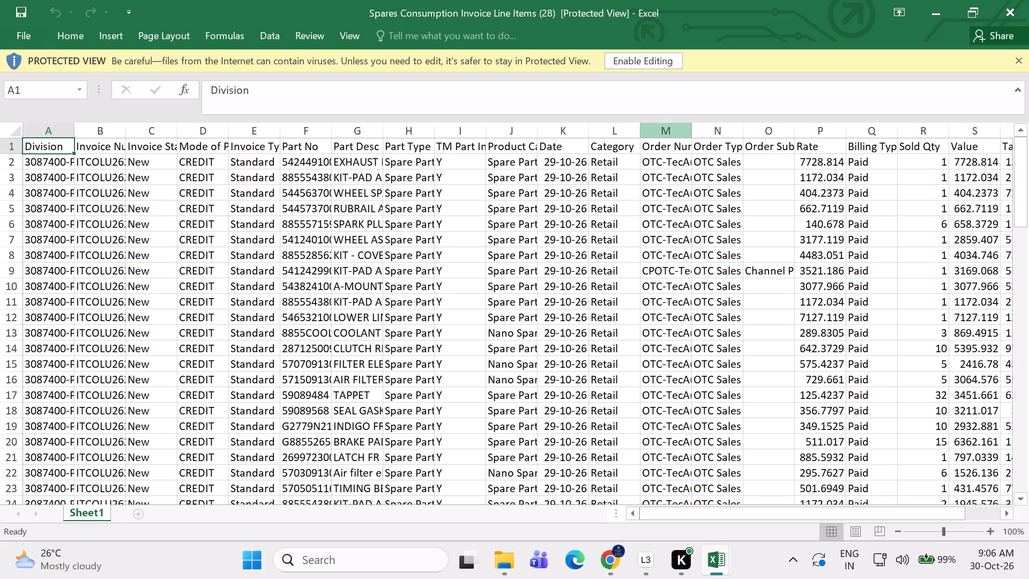
left_click(648, 66)
left_click(458, 316)
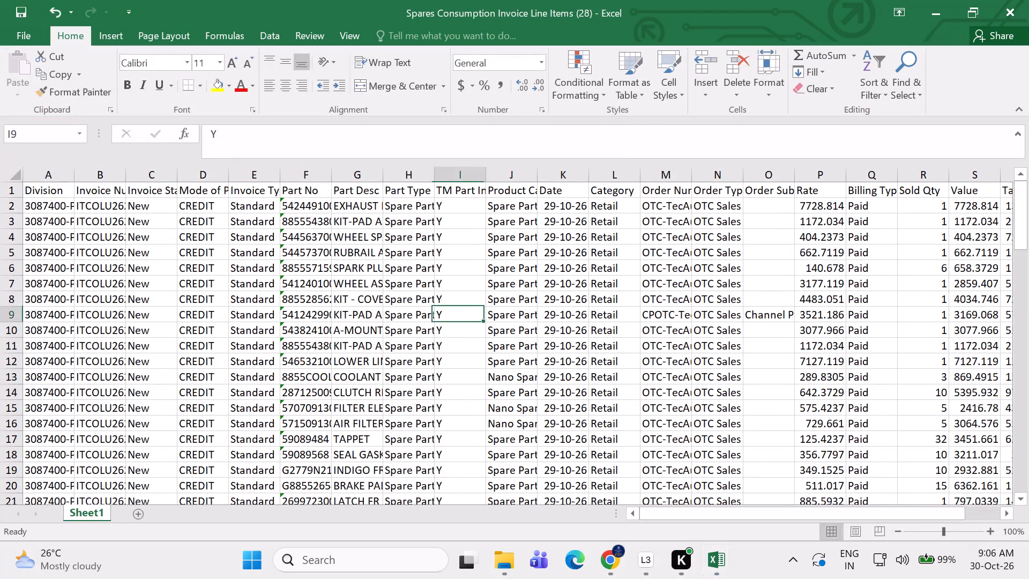
Widen the Part No column to fit and convert its text entries to numbers with Text to Columns, using the default Delimited settings.
double_click(332, 174)
left_click(332, 174)
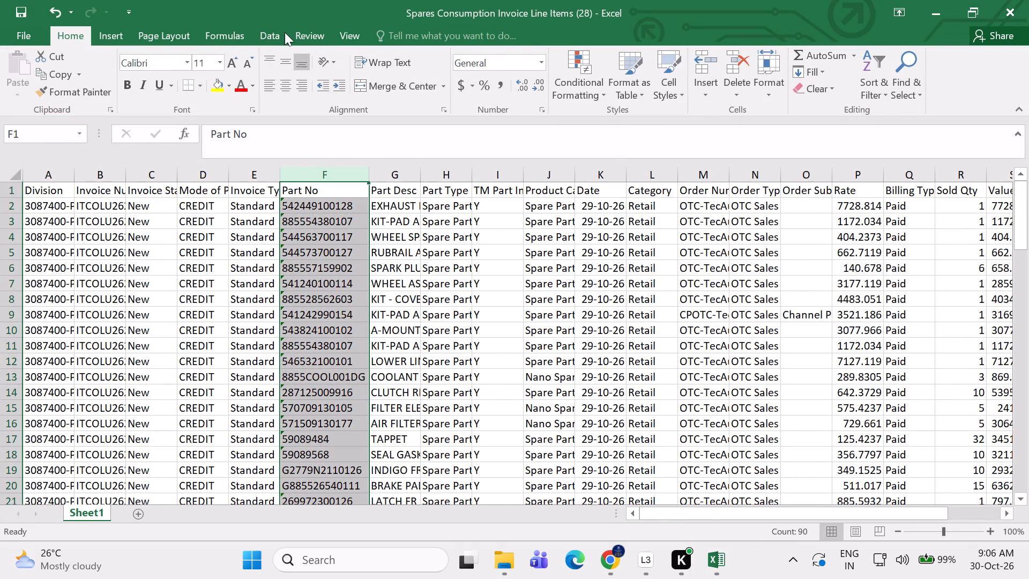
left_click(267, 29)
left_click(589, 85)
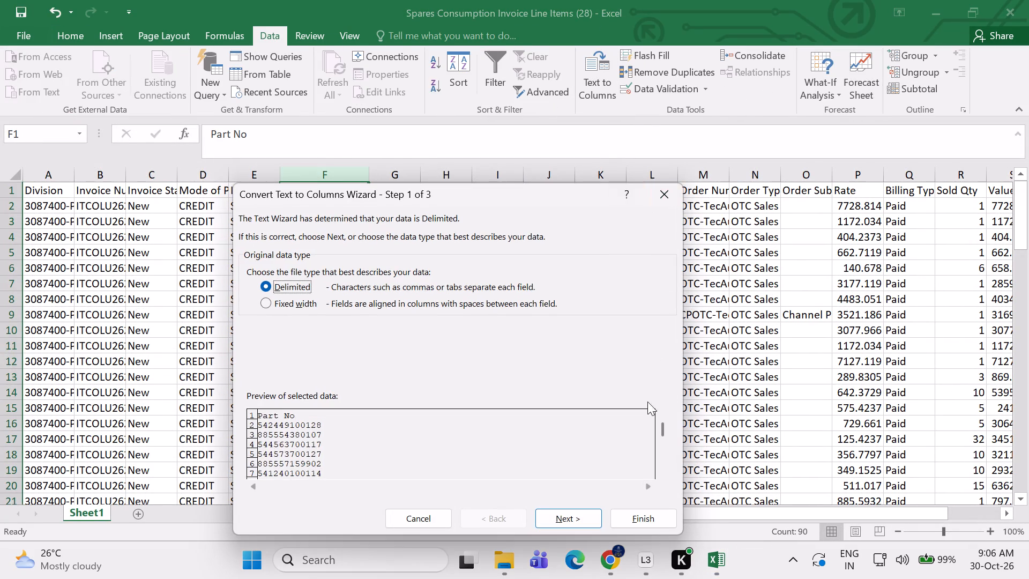
left_click(647, 520)
Create a PivotTable on a new worksheet from columns F to R, Part No through Sold Qty.
left_click_drag(329, 176, 978, 215)
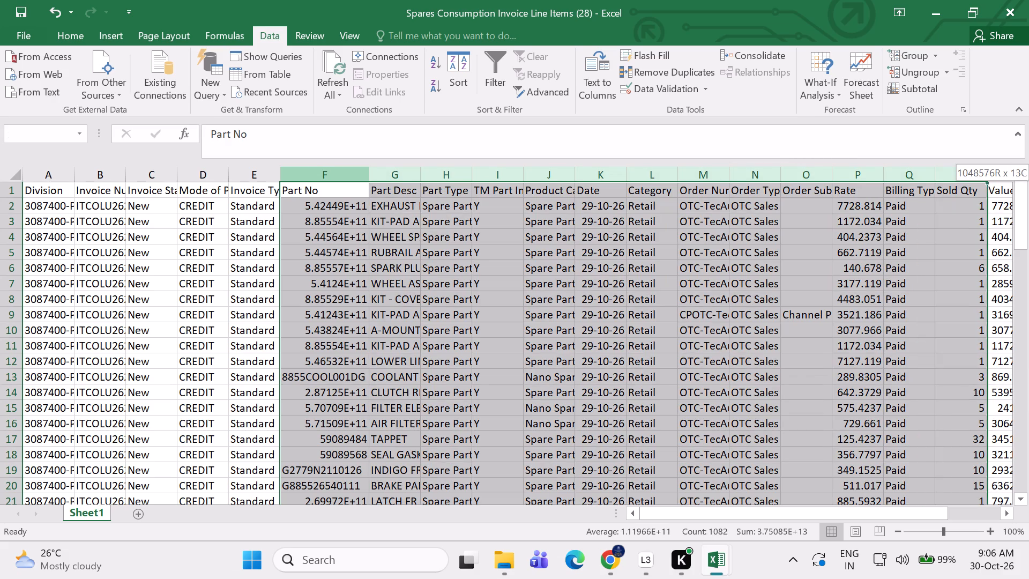
left_click_drag(978, 215, 974, 215)
left_click(102, 32)
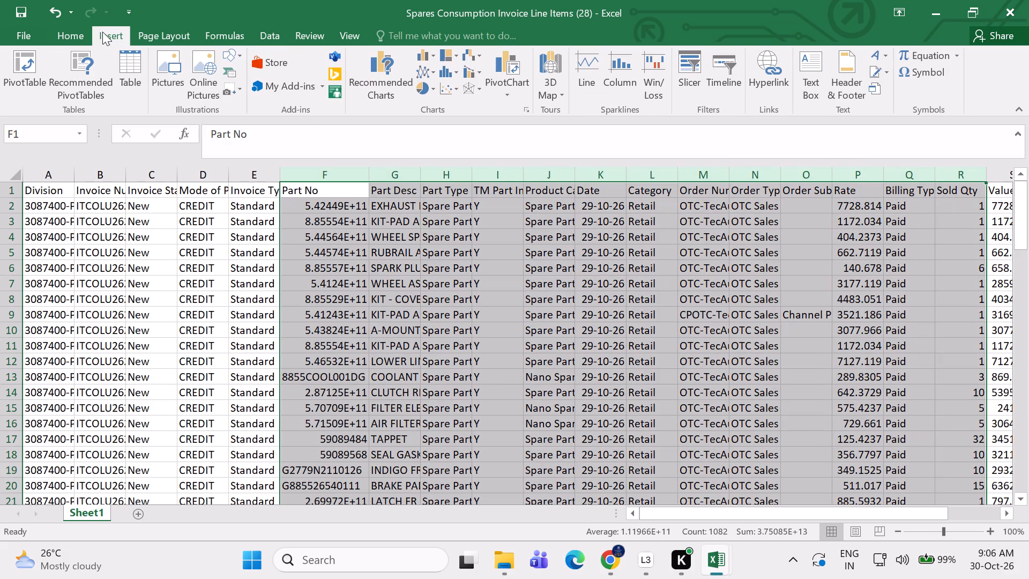
left_click(34, 84)
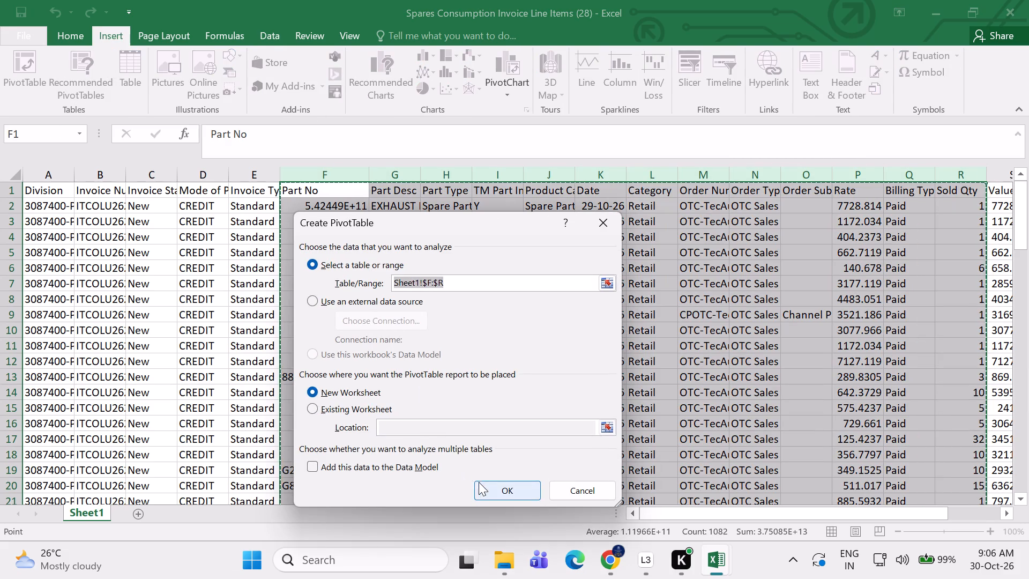
left_click(481, 484)
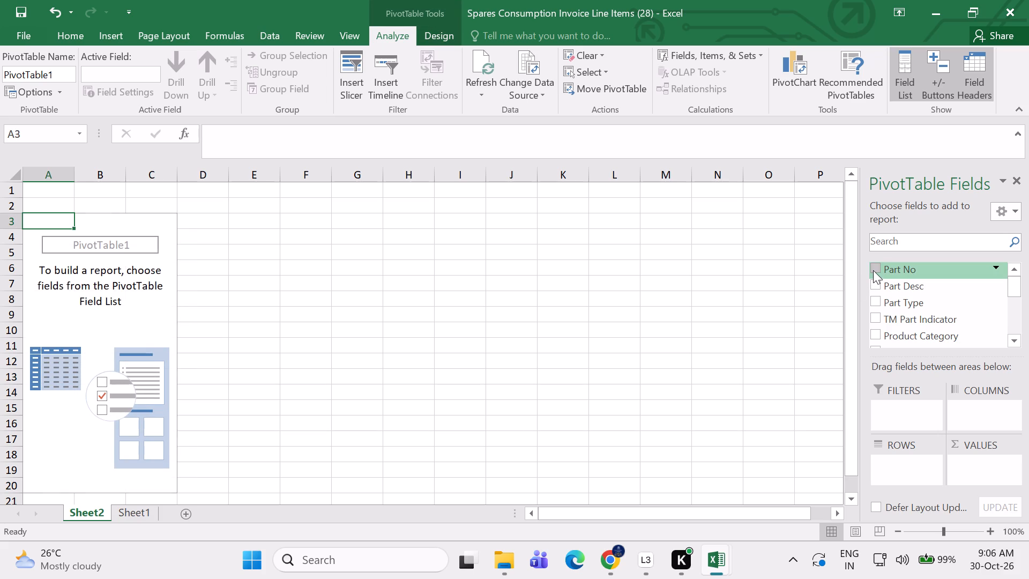
Set up the PivotTable with Part No as rows and Sold Qty as values summarised by Sum.
left_click(873, 270)
left_click_drag(1015, 288, 1017, 294)
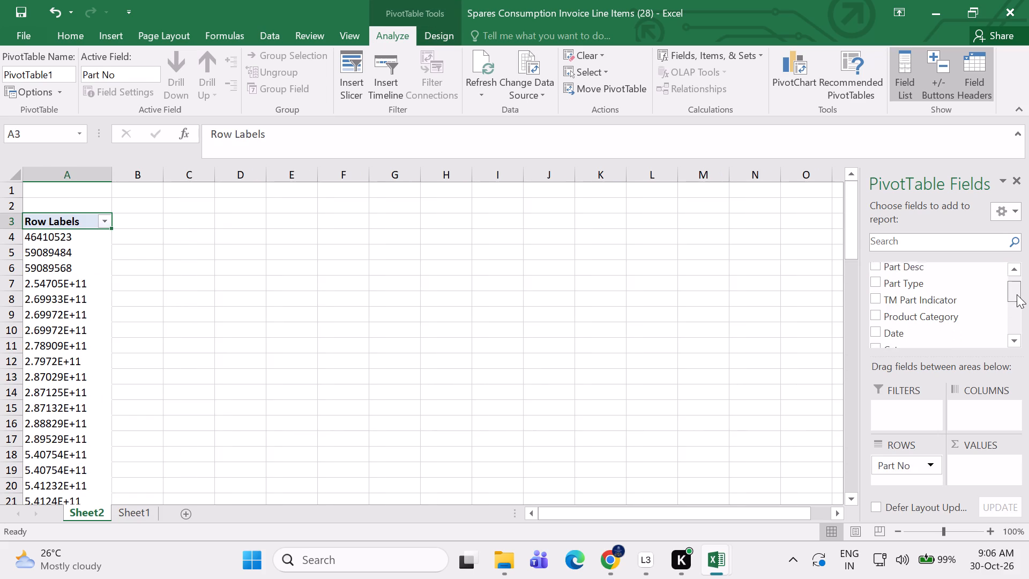
left_click_drag(1017, 294, 1020, 318)
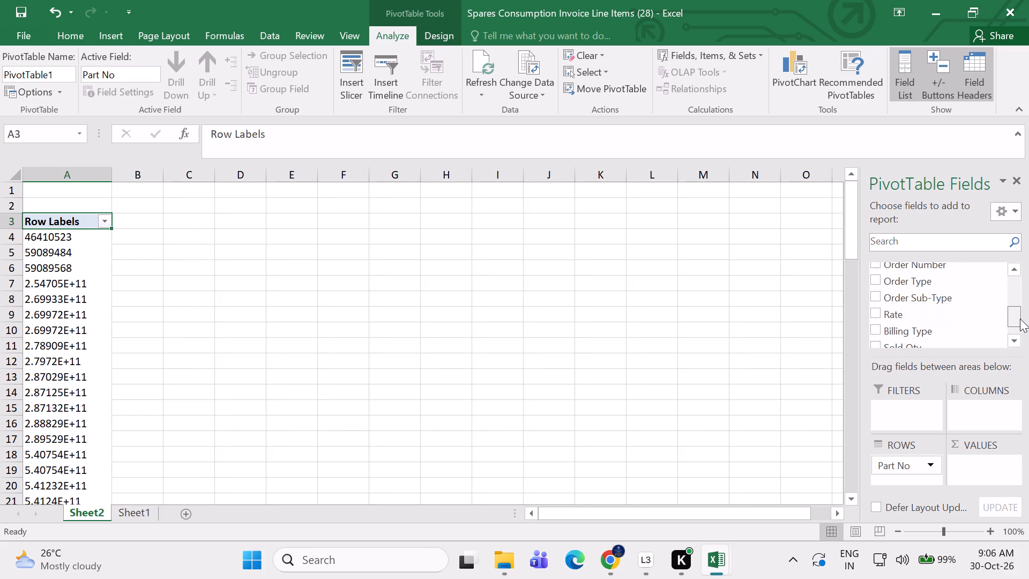
left_click_drag(1020, 318, 1021, 325)
left_click(875, 318)
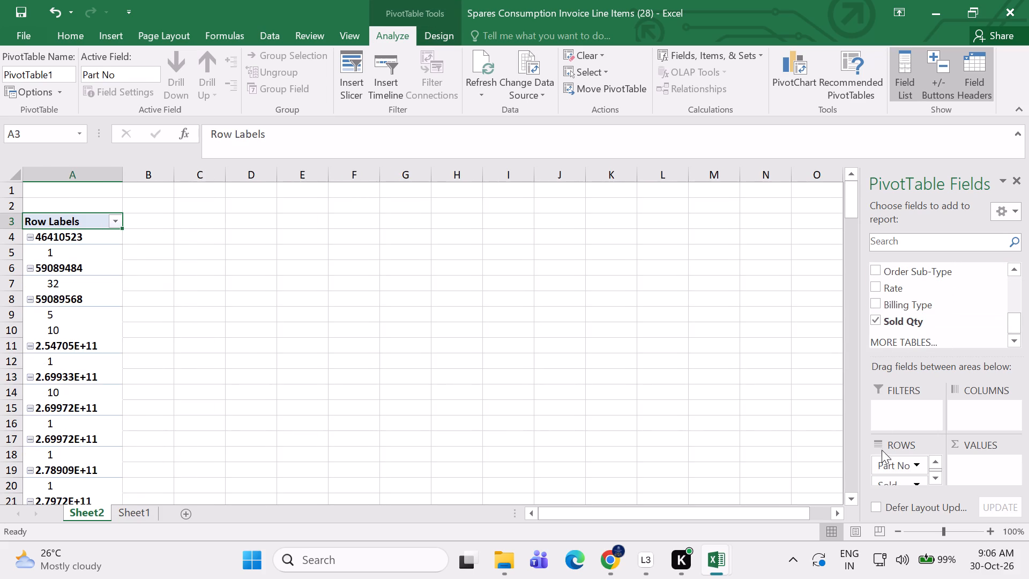
left_click_drag(887, 484, 982, 470)
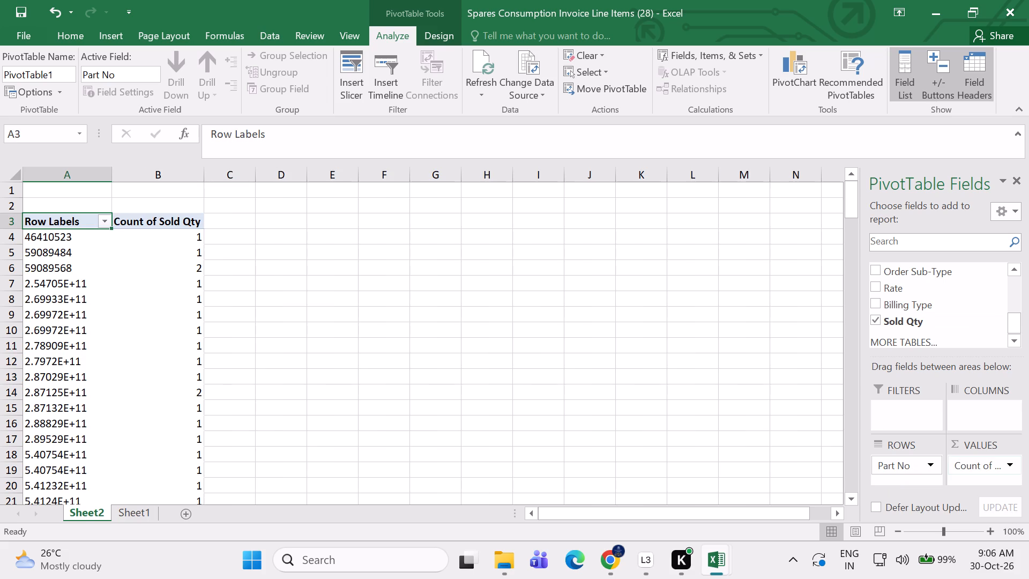
left_click(981, 468)
left_click(965, 448)
left_click(402, 370)
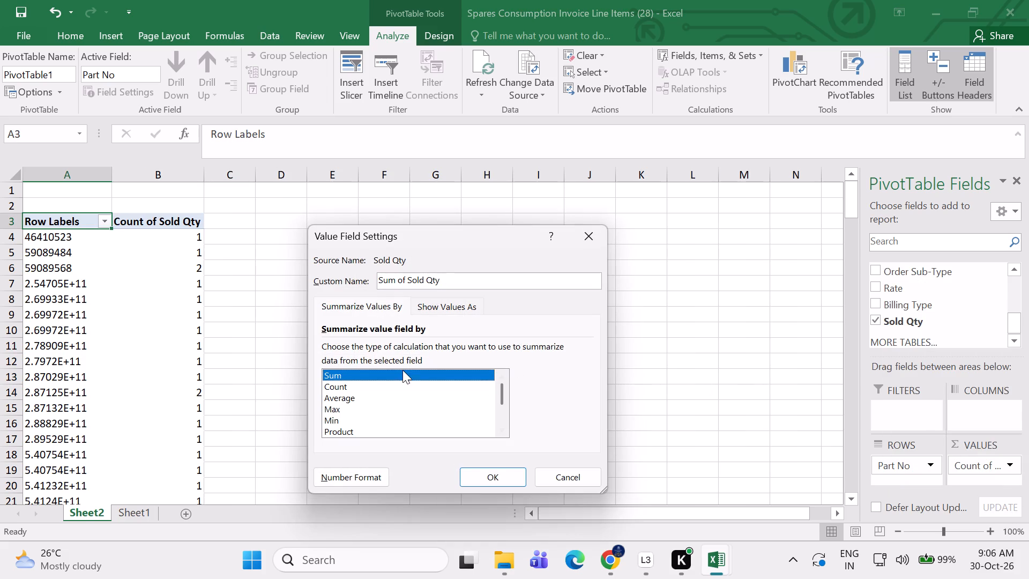
left_click(498, 481)
left_click(515, 320)
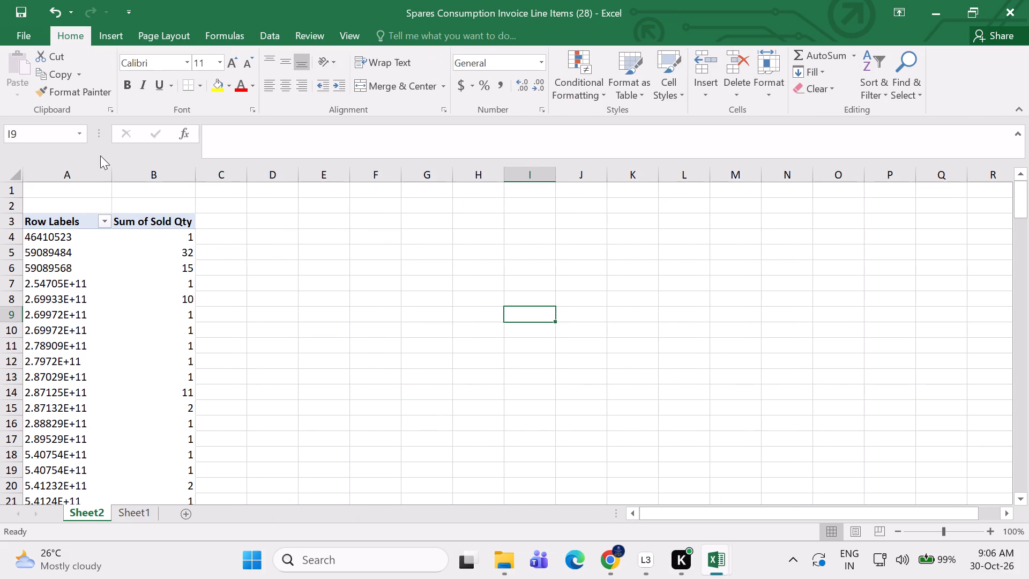
Replace the PivotTable in columns A and B with its plain values, pasted over the same place.
left_click_drag(76, 173, 142, 197)
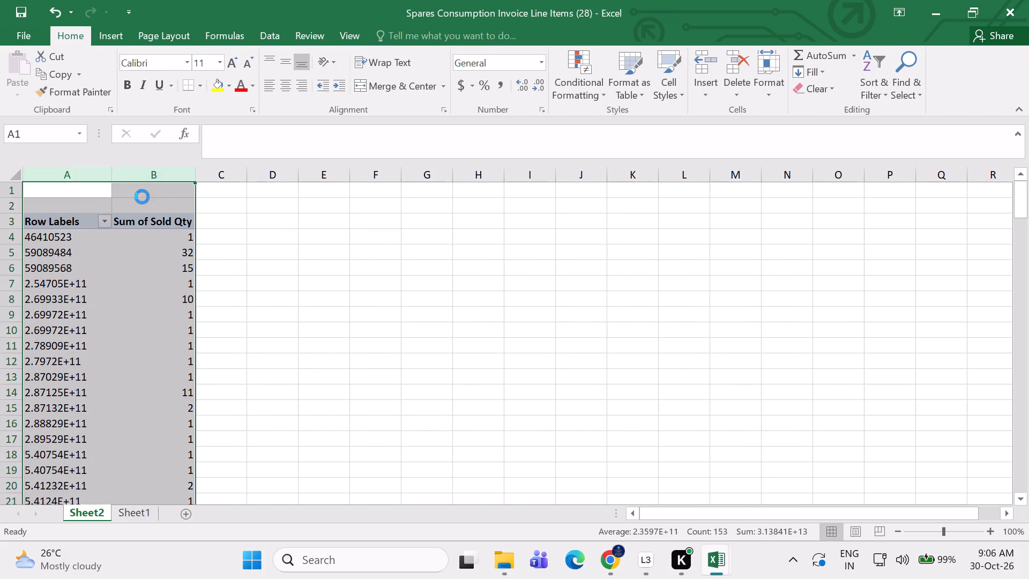
key("ctrl+c")
key("ctrl+alt+v")
key("v")
key("Return")
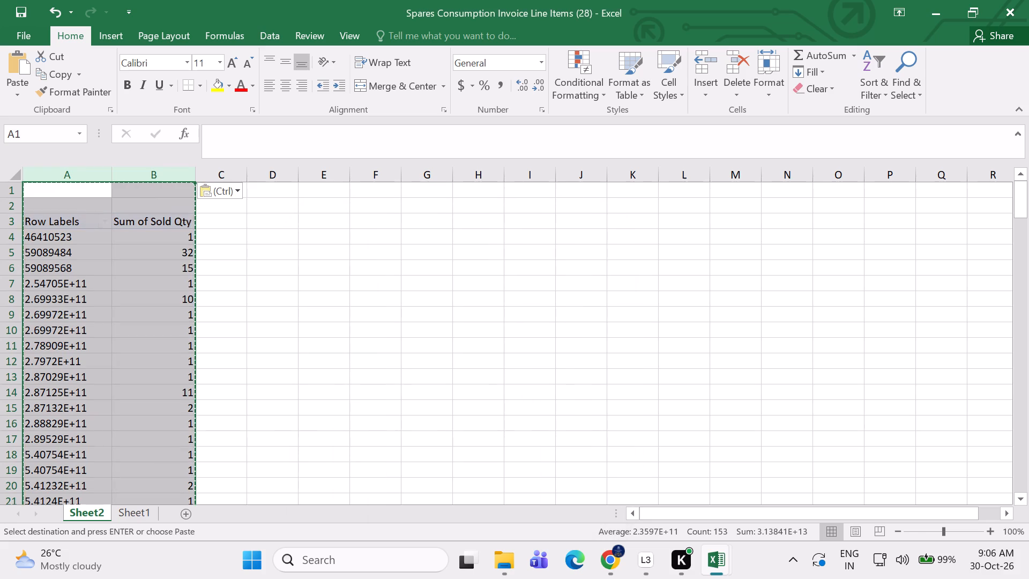
Format the part numbers in column A as Number with no decimal places.
left_click(71, 176)
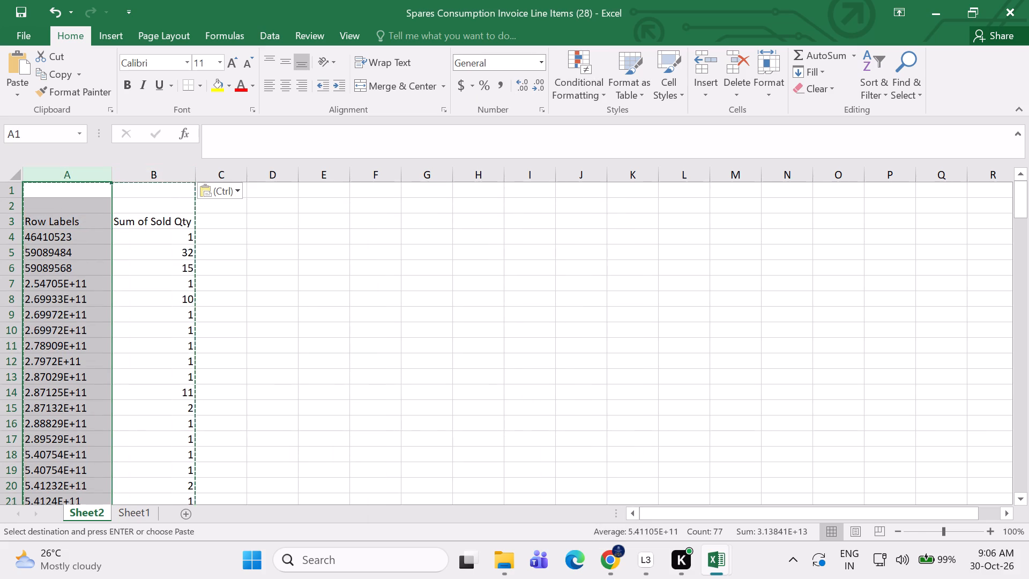
left_click(541, 62)
left_click(538, 111)
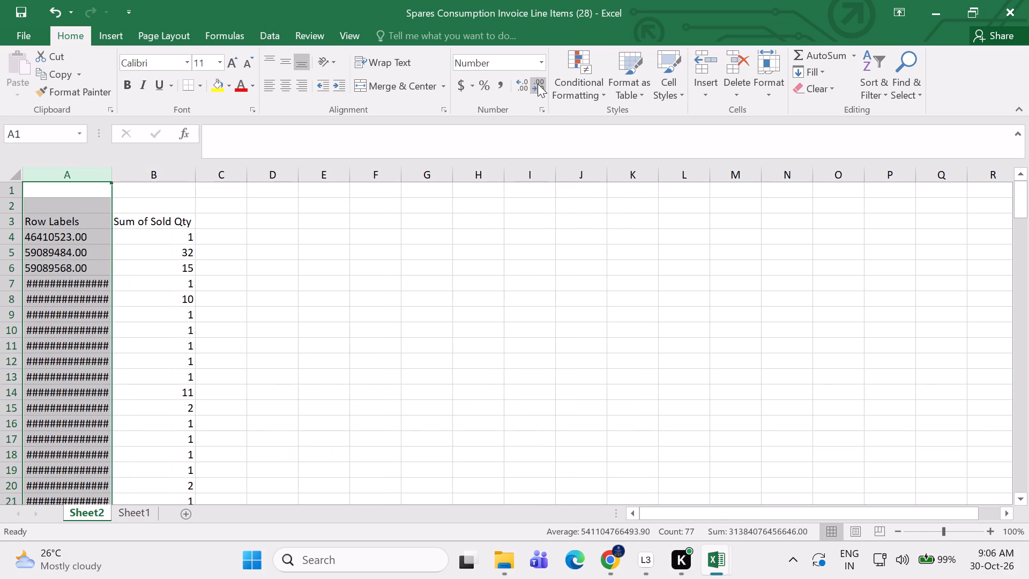
double_click(538, 84)
left_click(565, 199)
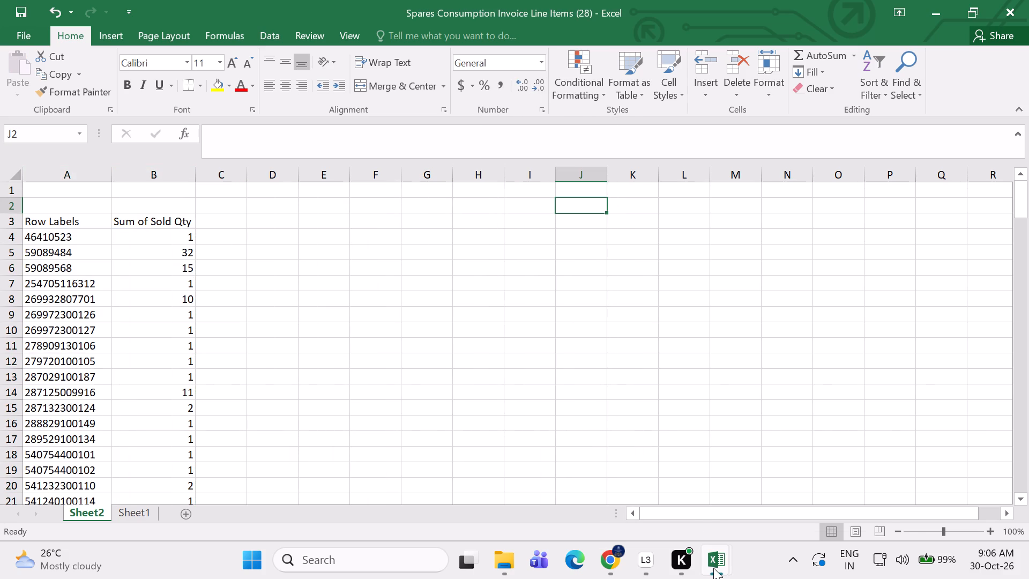
In the 29 OCT STOCK workbook, enter a VLOOKUP in E2 for A2 against the report's Sheet2 columns A:B, column index 2, range lookup 0.
left_click(679, 503)
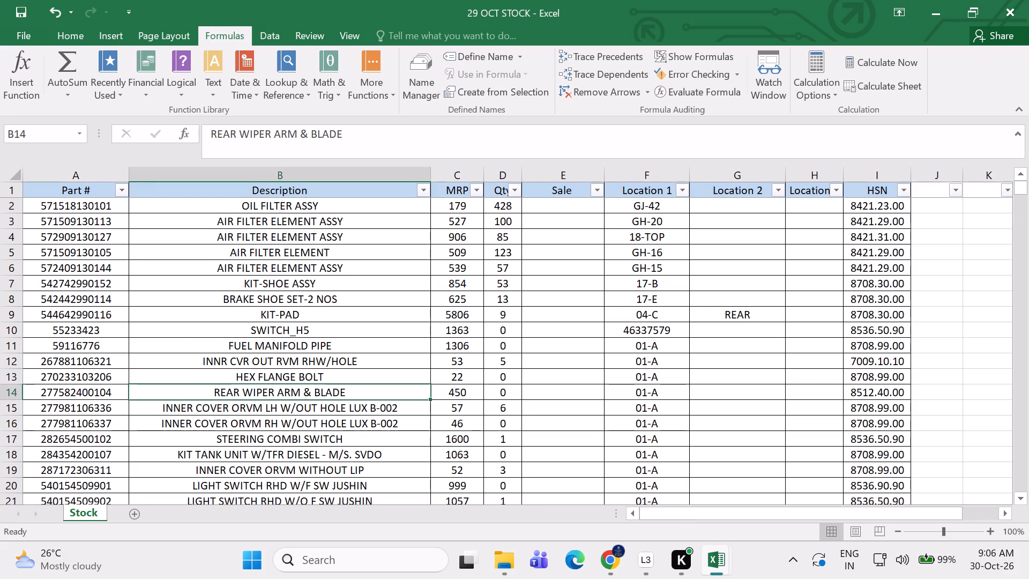
left_click(560, 206)
left_click(278, 92)
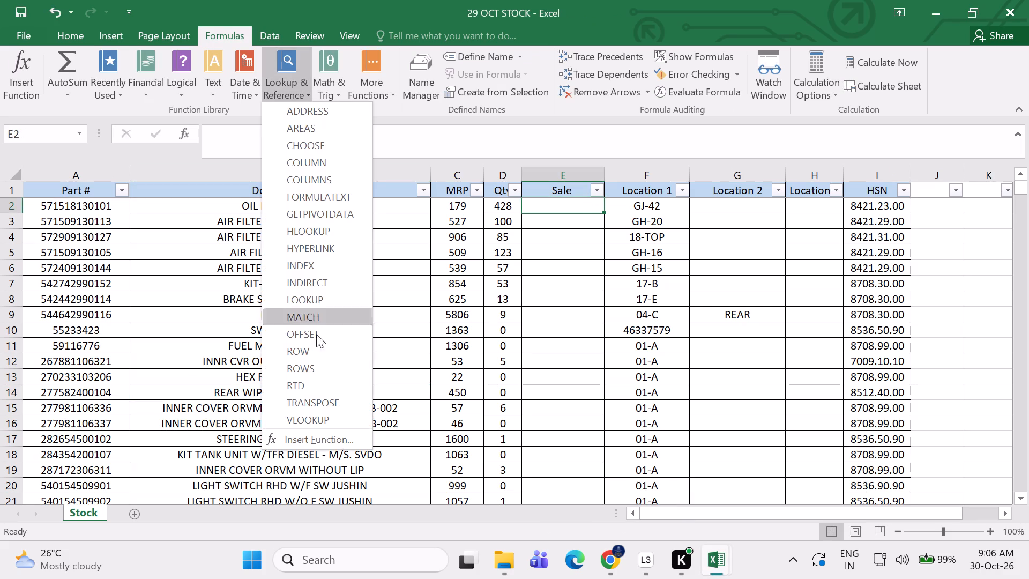
left_click(318, 420)
left_click(50, 209)
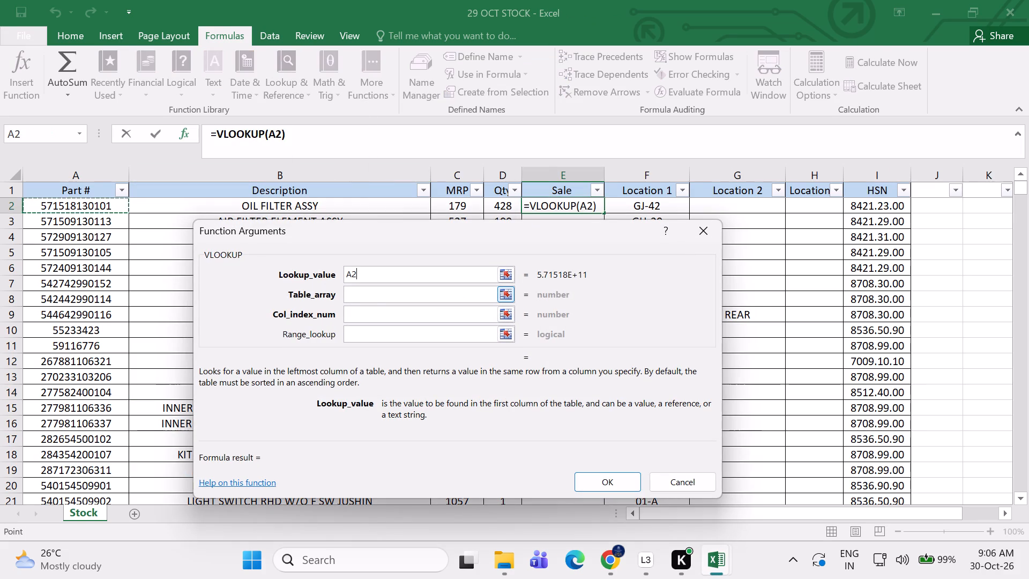
left_click(366, 296)
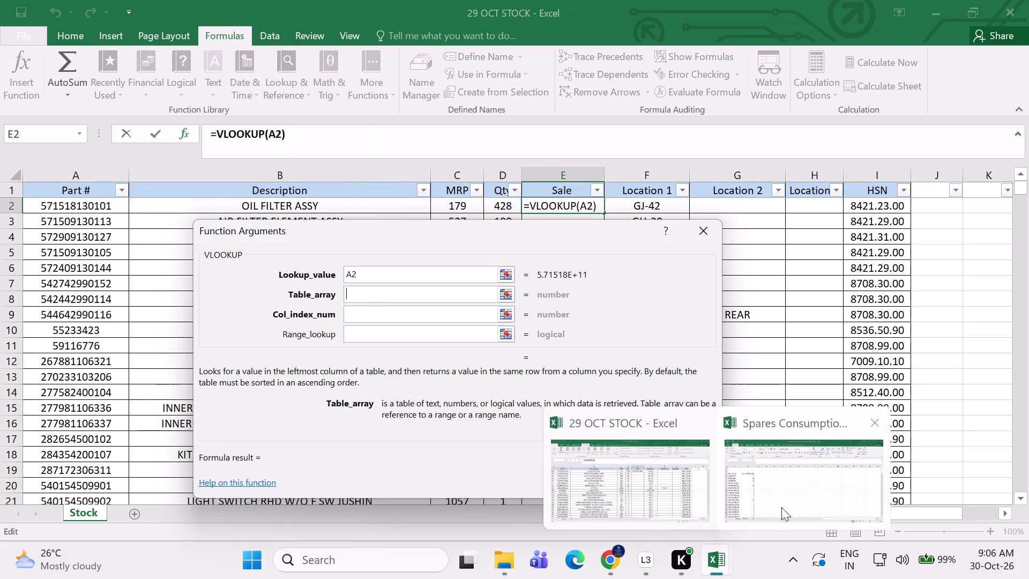
left_click(781, 507)
left_click_drag(61, 172, 123, 181)
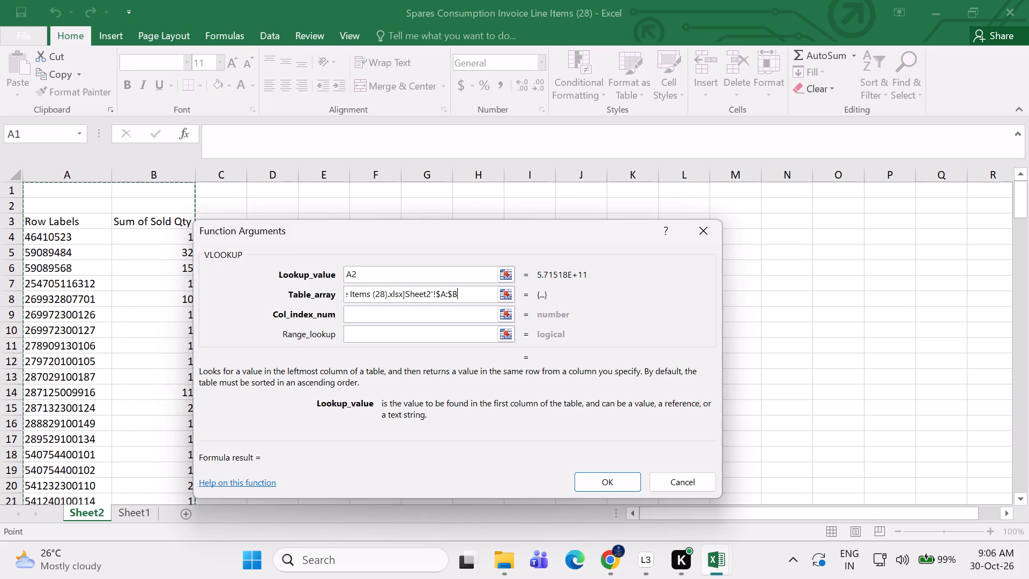
left_click(346, 313)
key("2")
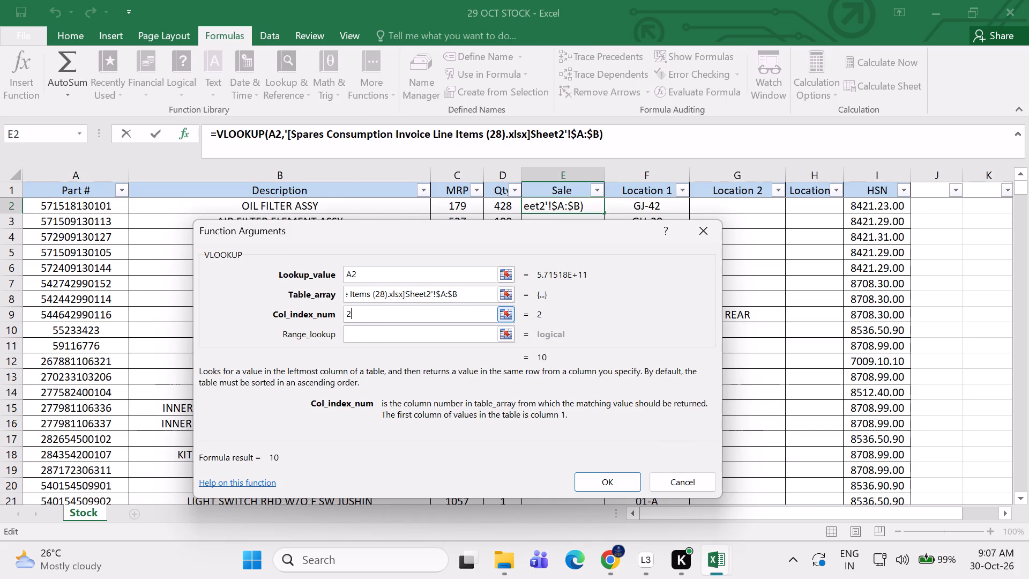
left_click(361, 327)
key("0")
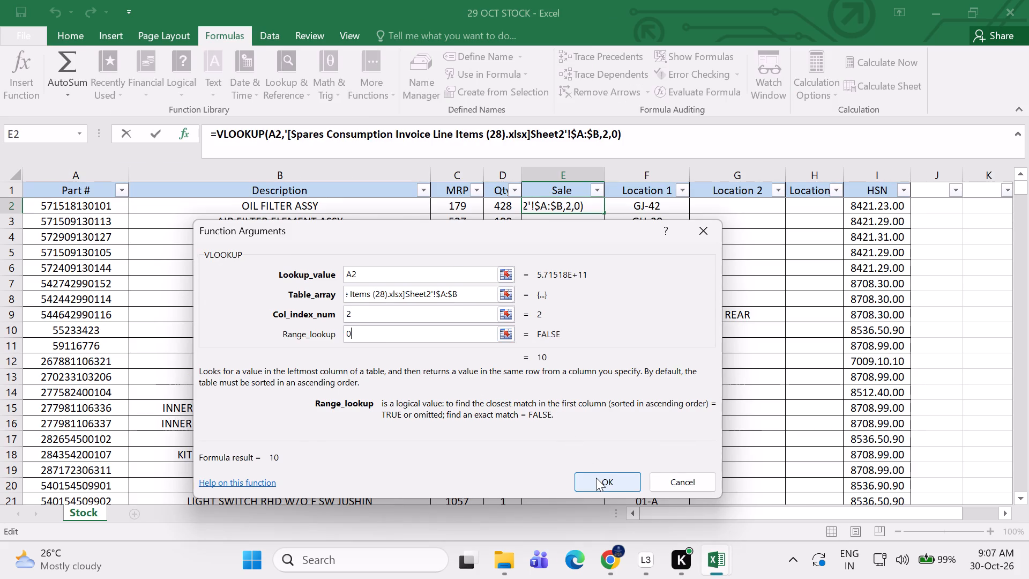
left_click(596, 478)
Fill the VLOOKUP formula down the Sale column for all parts.
scroll(596, 333, "up", 2)
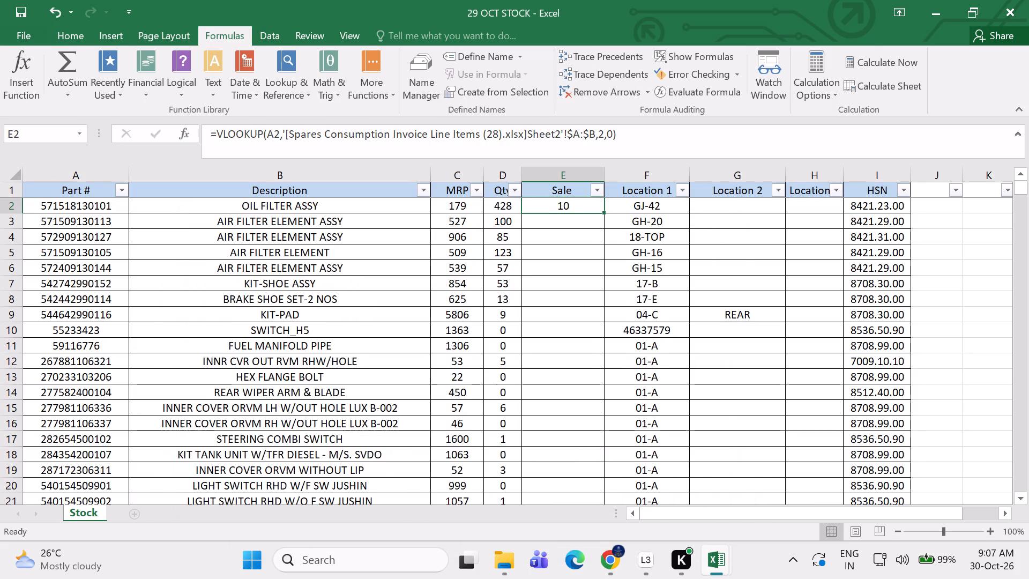
double_click(601, 212)
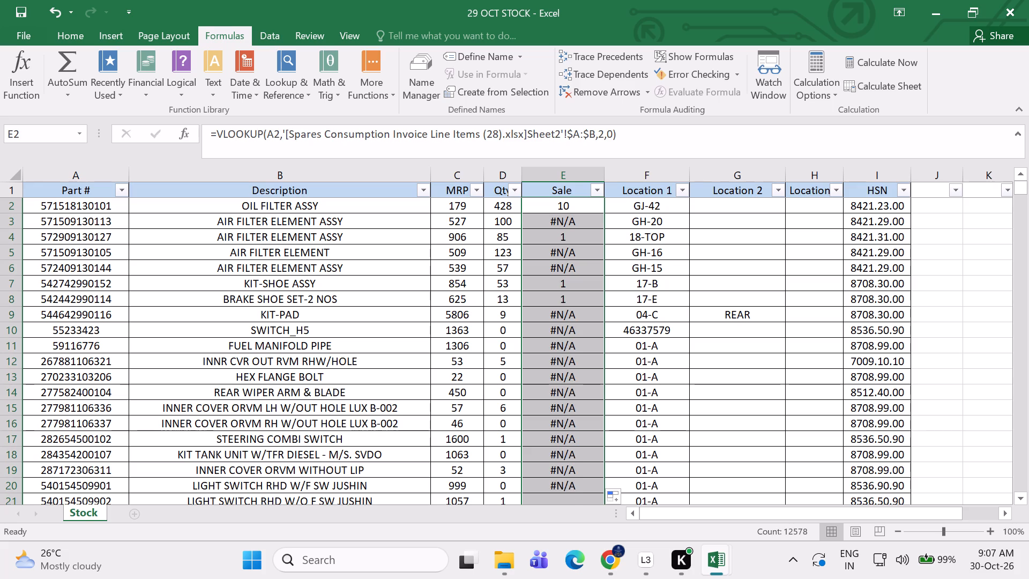
Filter the Sale column to #N/A, clear those cells, and show all rows again.
left_click(600, 188)
left_click(442, 345)
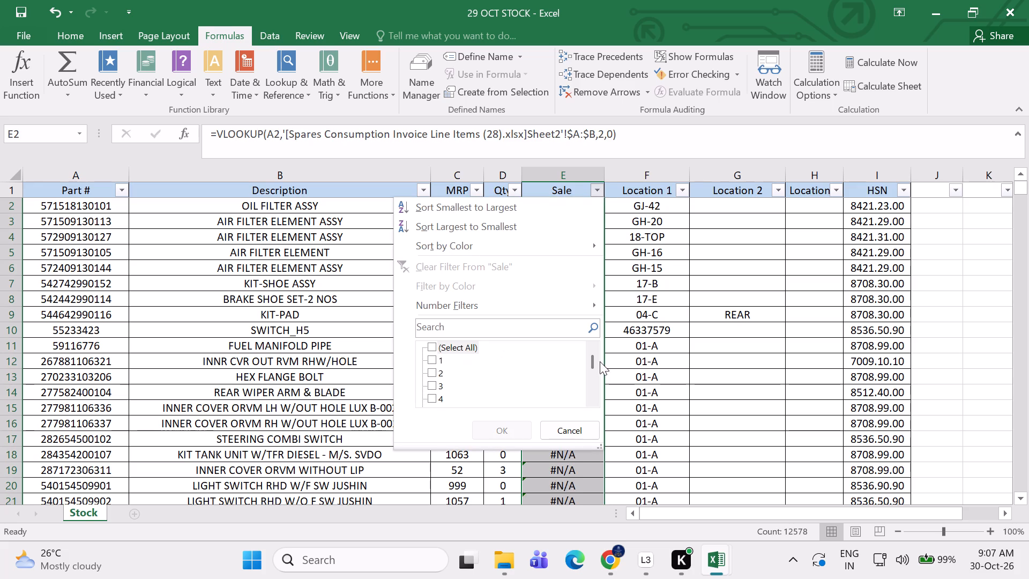
left_click_drag(594, 357, 587, 410)
left_click(454, 396)
left_click(490, 435)
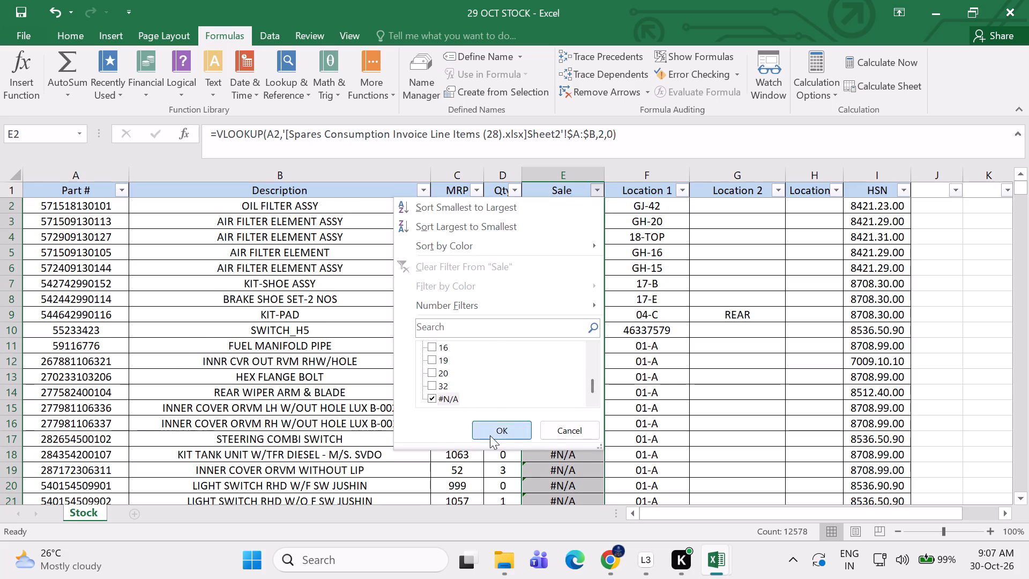
key("Delete")
left_click(598, 193)
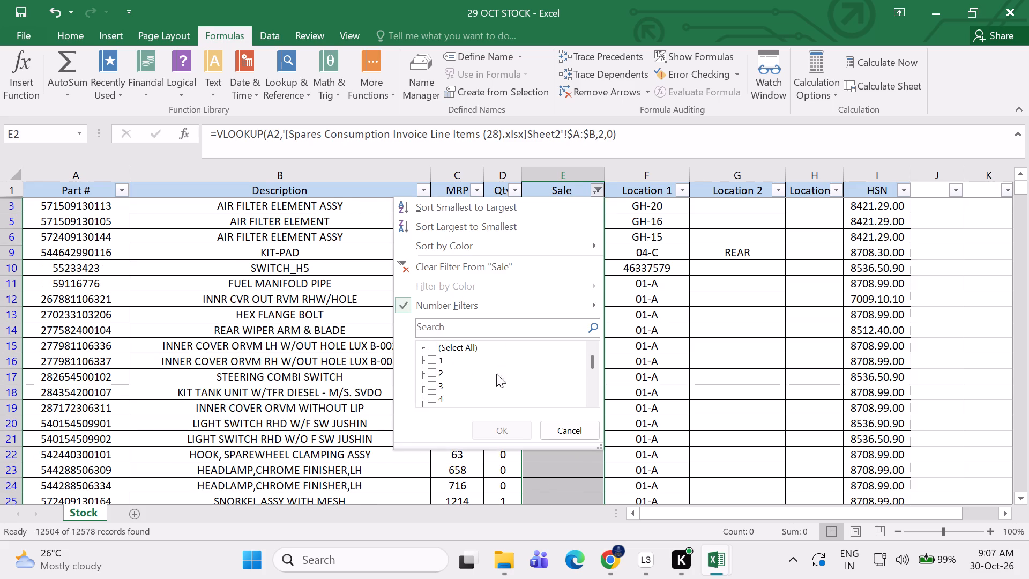
left_click(439, 347)
left_click(493, 434)
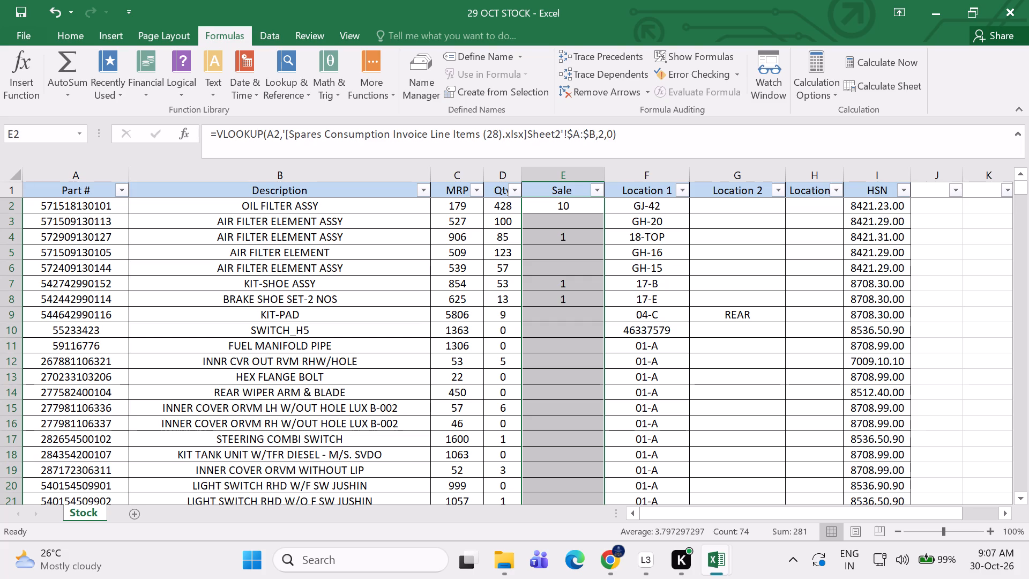
Sort the stock list by Sale from largest to smallest.
left_click(598, 192)
left_click(536, 218)
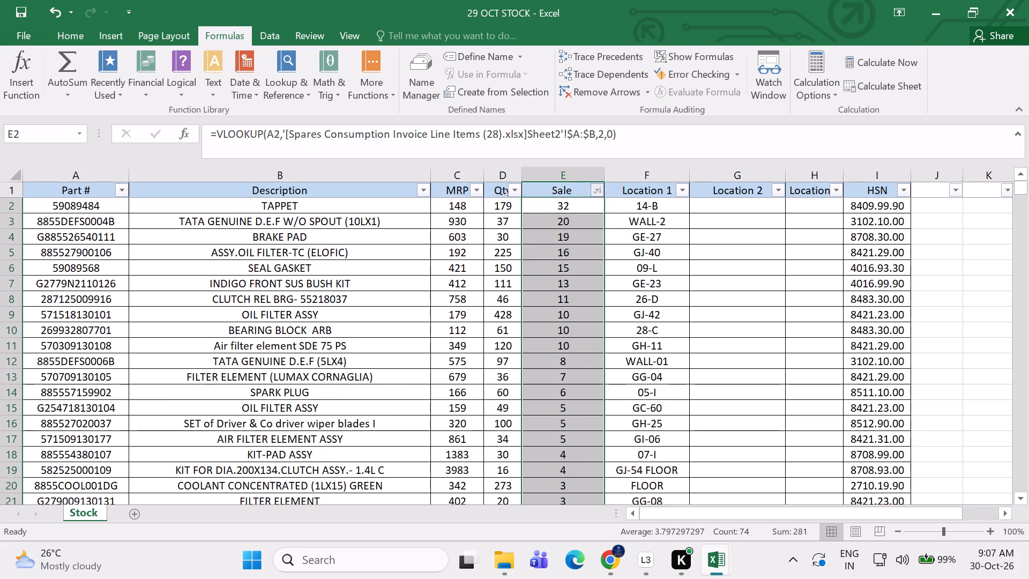
Compare the total of the Sale column with the total of the sold quantities in column B of the consumption report.
left_click(548, 180)
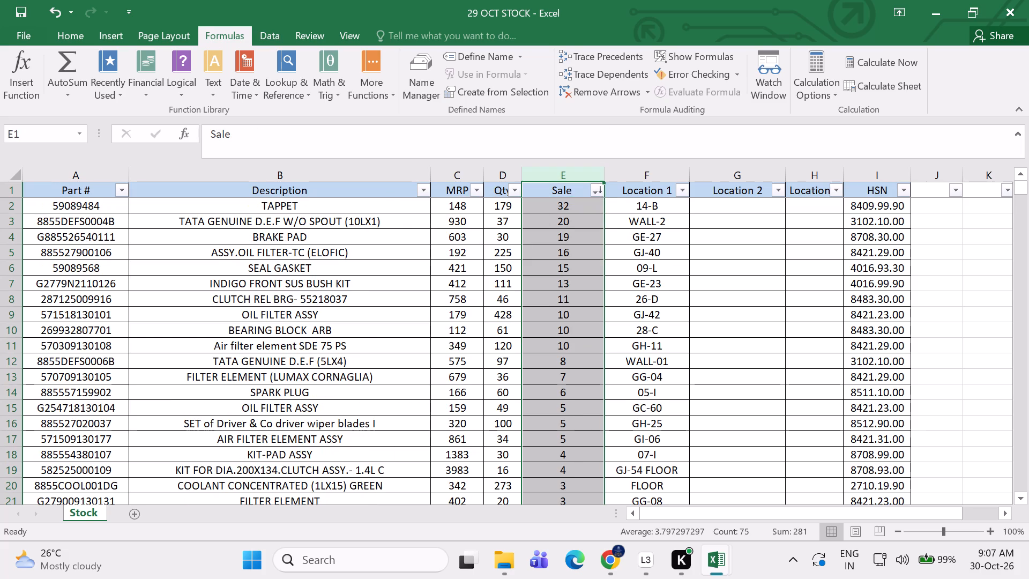
left_click(745, 484)
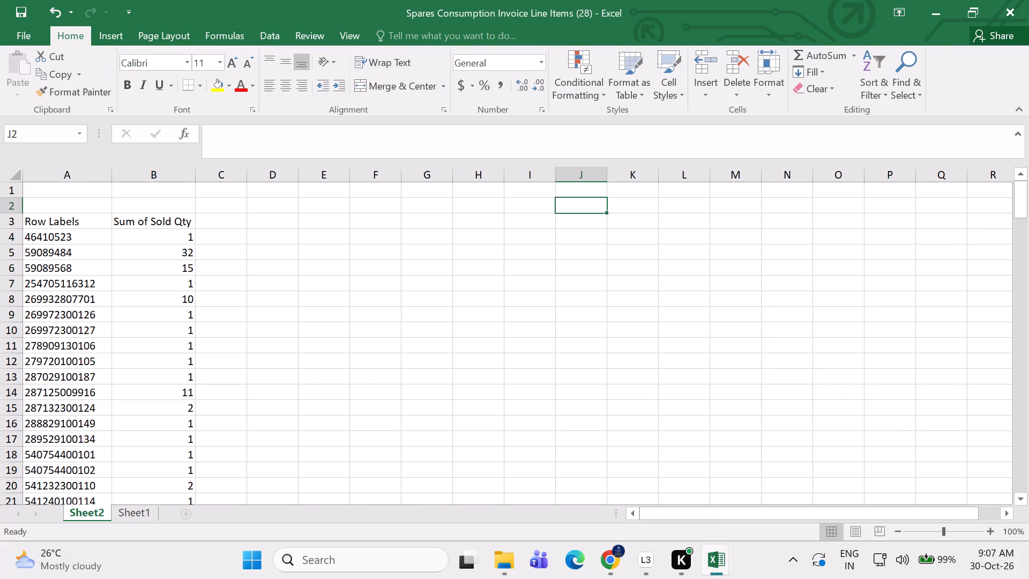
left_click_drag(161, 238, 168, 578)
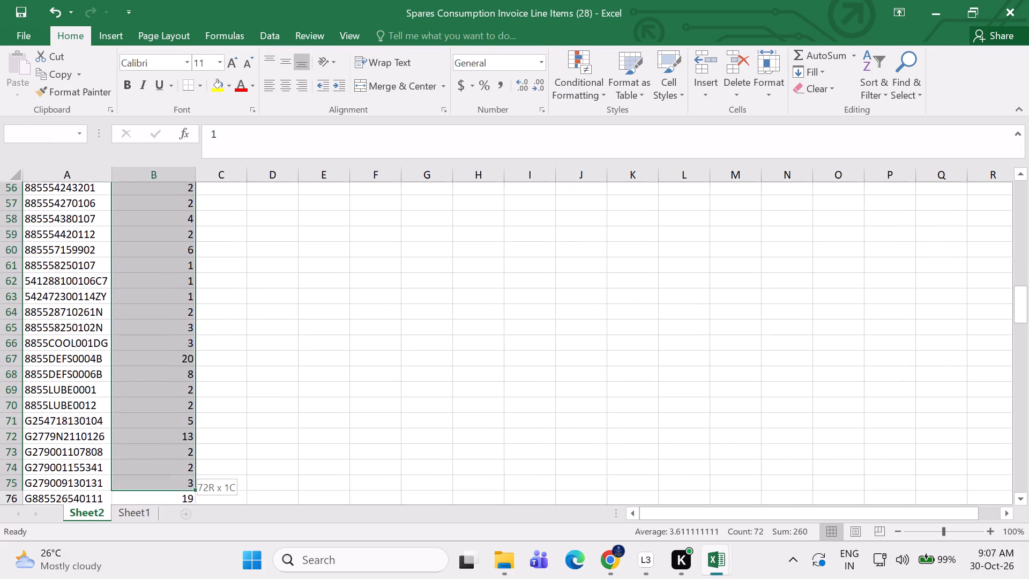
left_click_drag(168, 578, 163, 449)
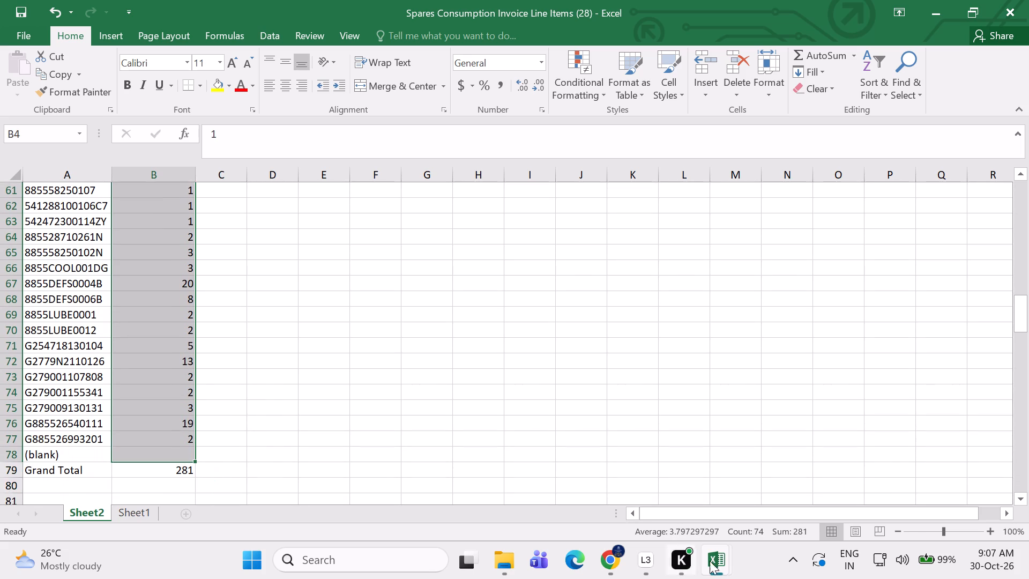
Back in the 29 OCT STOCK workbook, insert an empty column before Location 1.
left_click(681, 476)
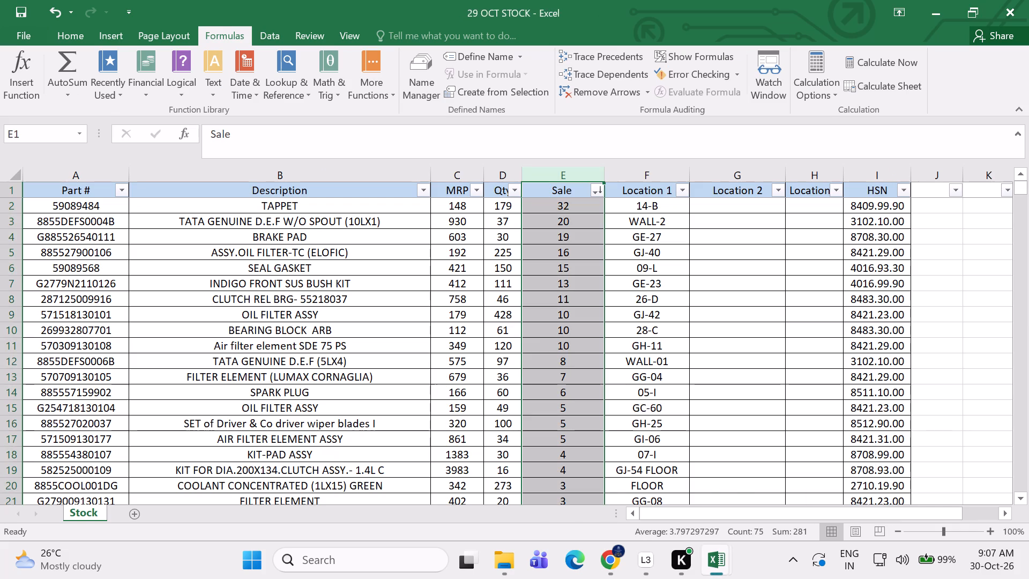
left_click(613, 169)
right_click(613, 169)
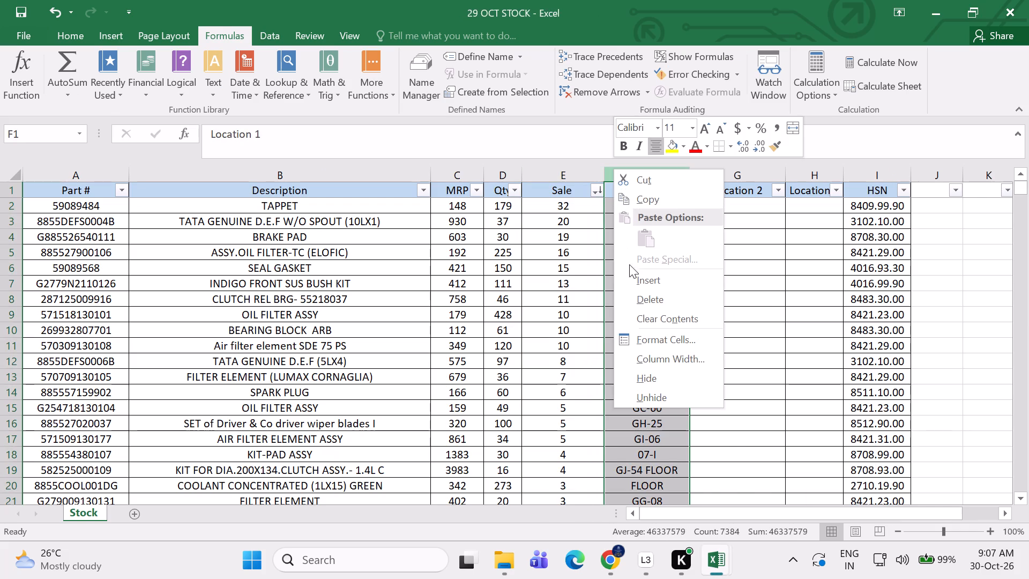
left_click(631, 273)
Calculate Qty minus Sale in the new column F with =D2-E2 and fill it down for all parts.
left_click(610, 202)
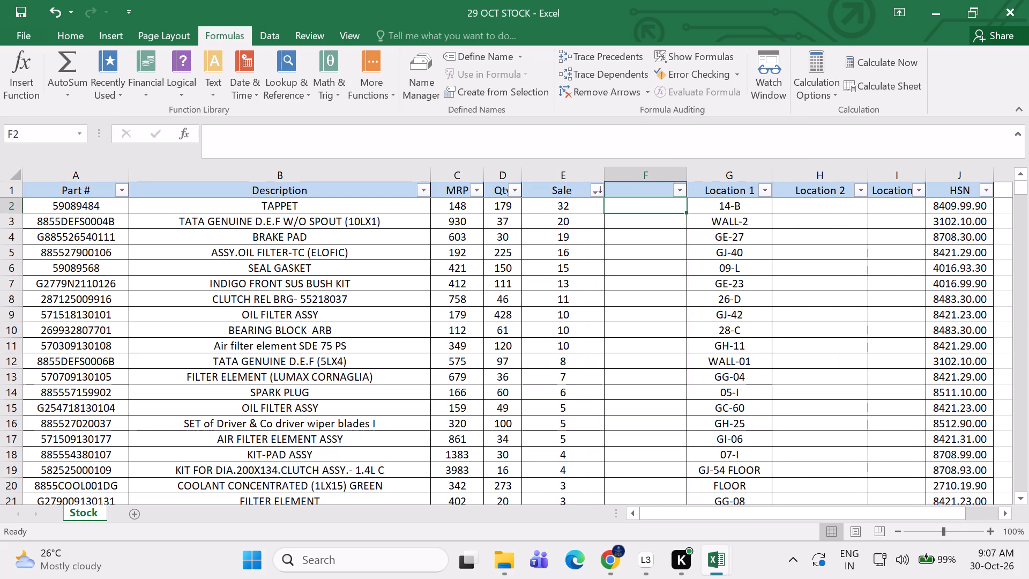
key("equal")
left_click(502, 205)
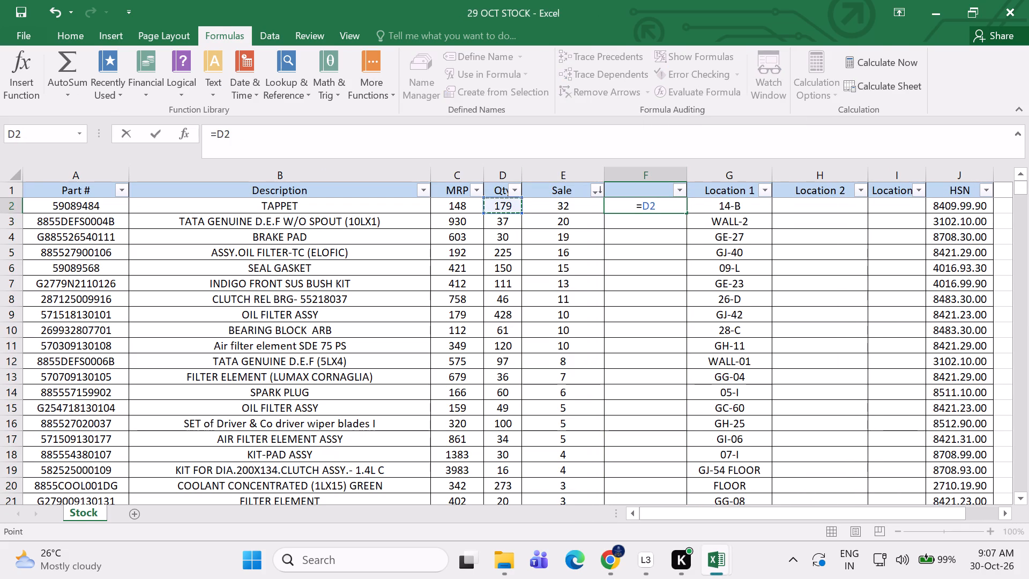
key("minus")
left_click(552, 207)
key("Return")
left_click(622, 206)
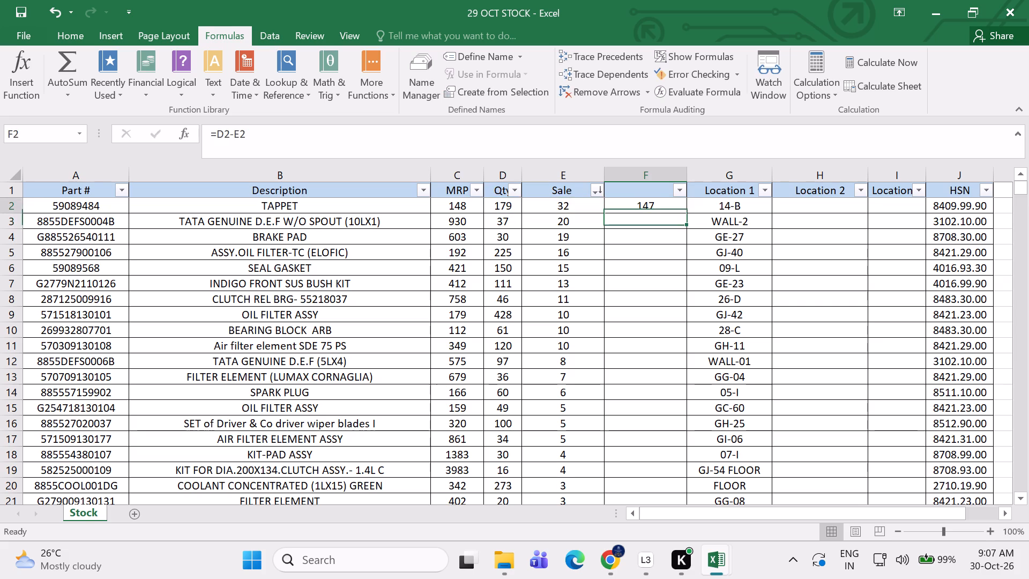
double_click(689, 214)
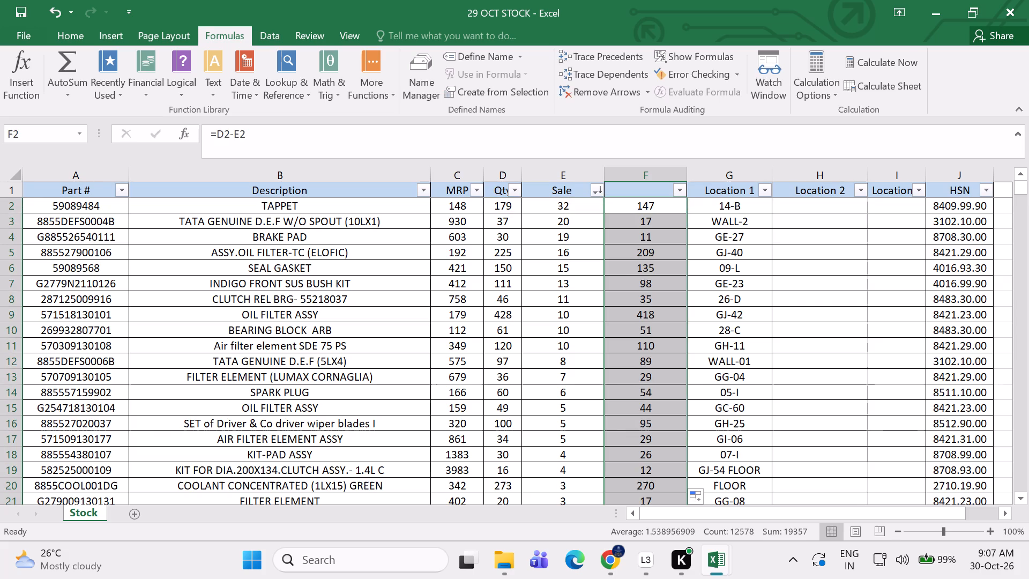
Filter column F to show only the rows with the value -1.
left_click(678, 192)
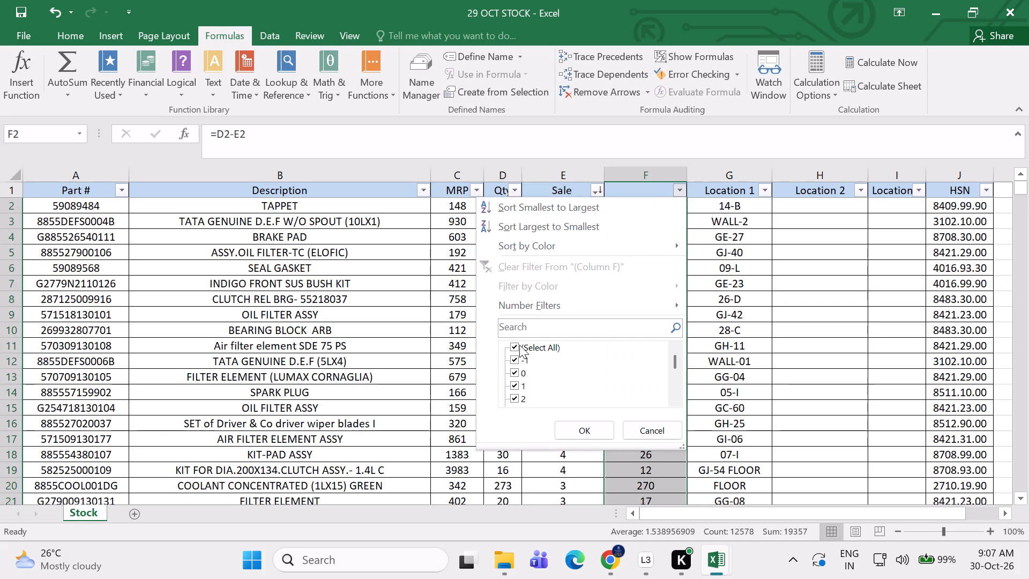
left_click(519, 345)
left_click(512, 358)
left_click(579, 426)
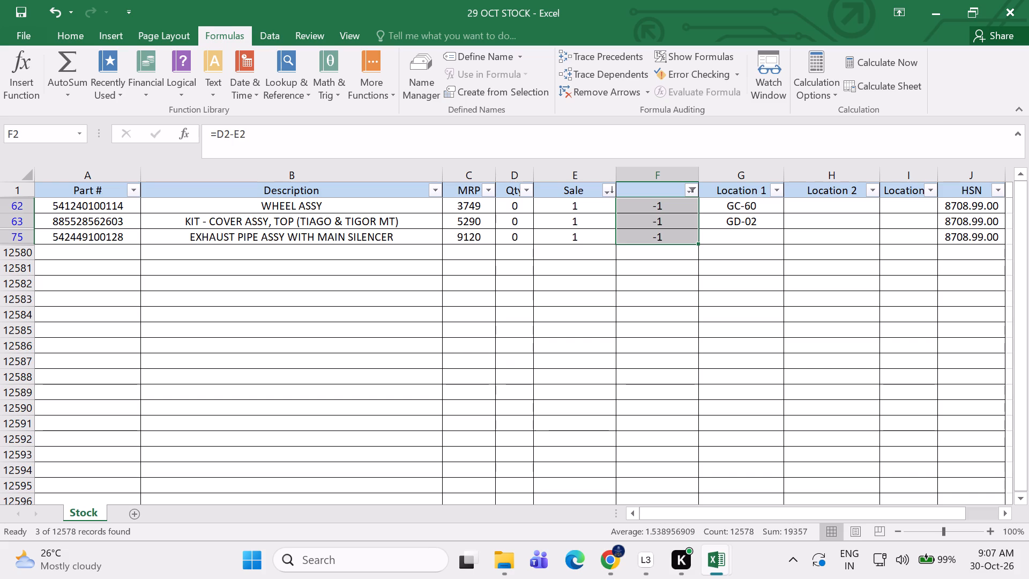
left_click(532, 362)
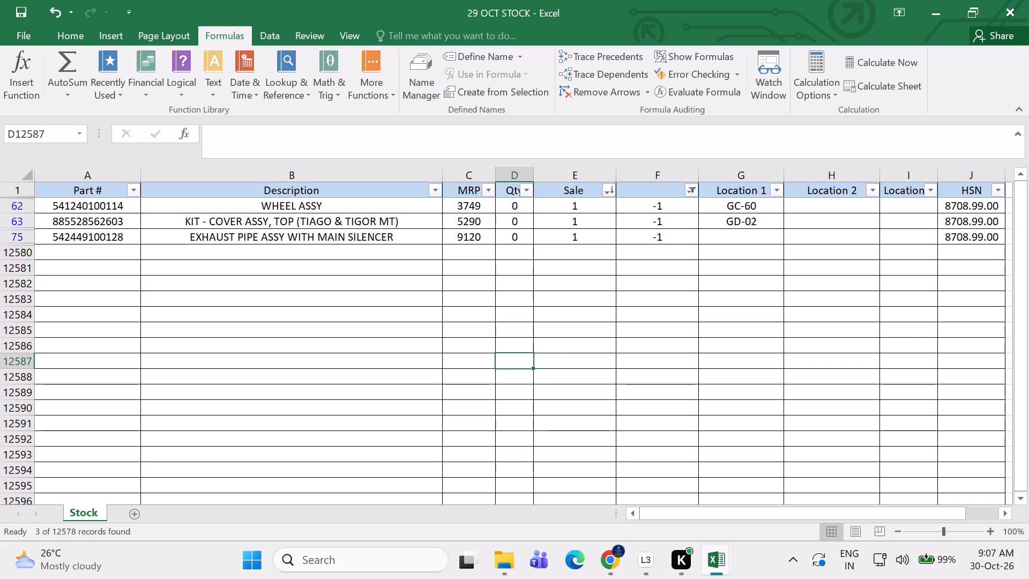
Set the Qty to 1 for the three filtered parts in rows 62, 63 and 75.
left_click(520, 209)
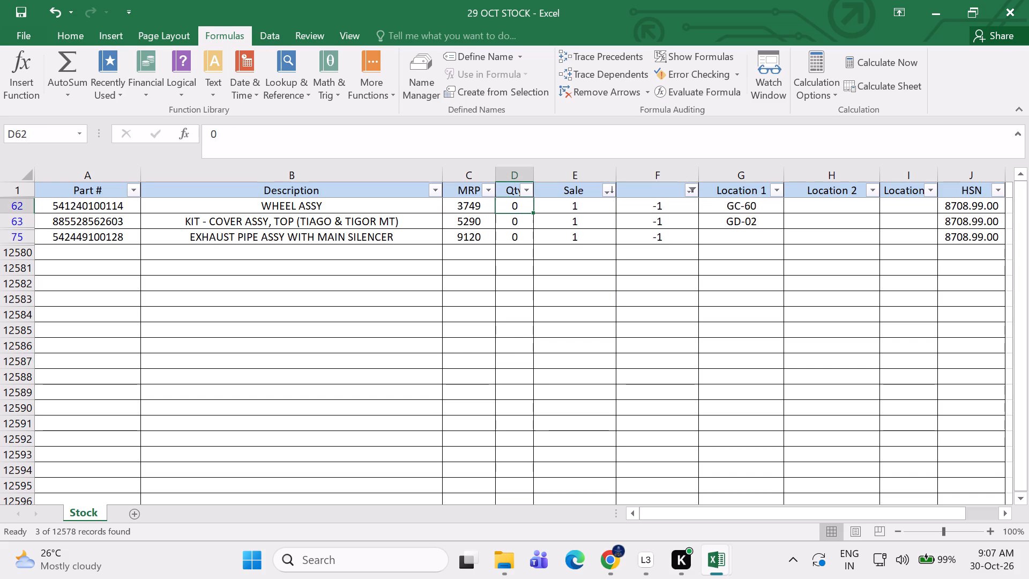
key("1")
key("Down")
key("1")
key("Down")
key("1")
key("Down")
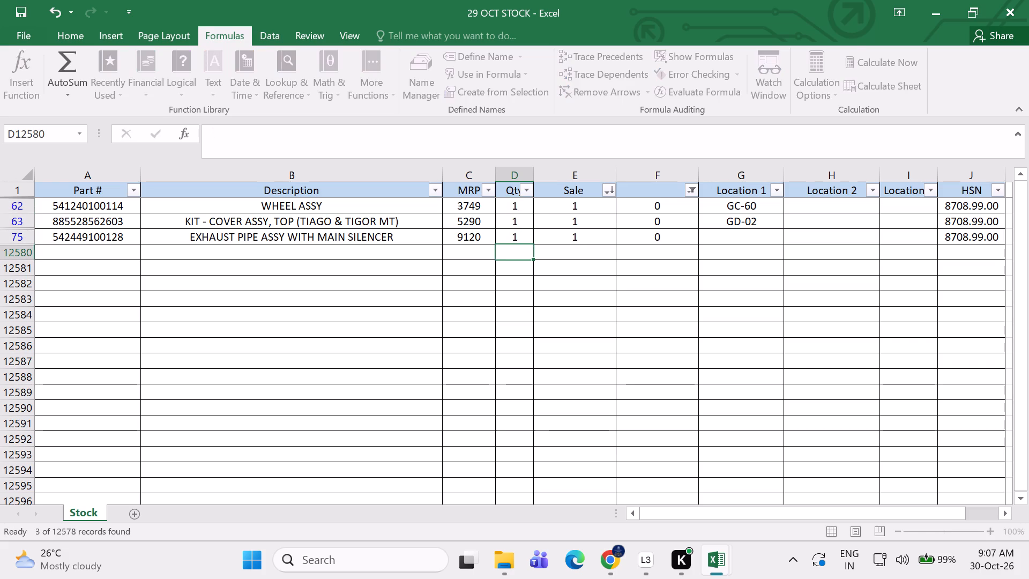
left_click(543, 292)
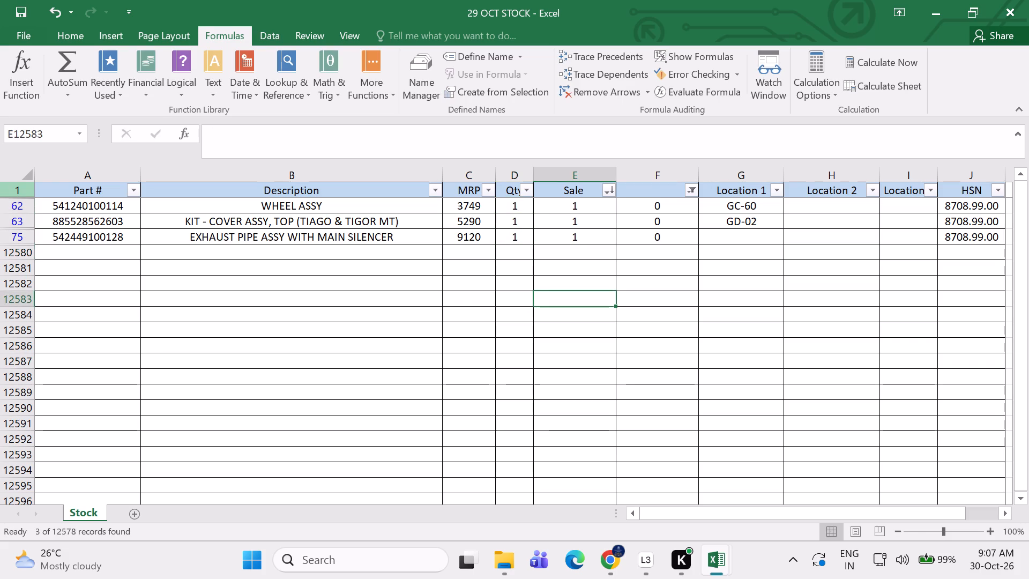
Remove the filter from the header row of the stock sheet.
left_click(16, 189)
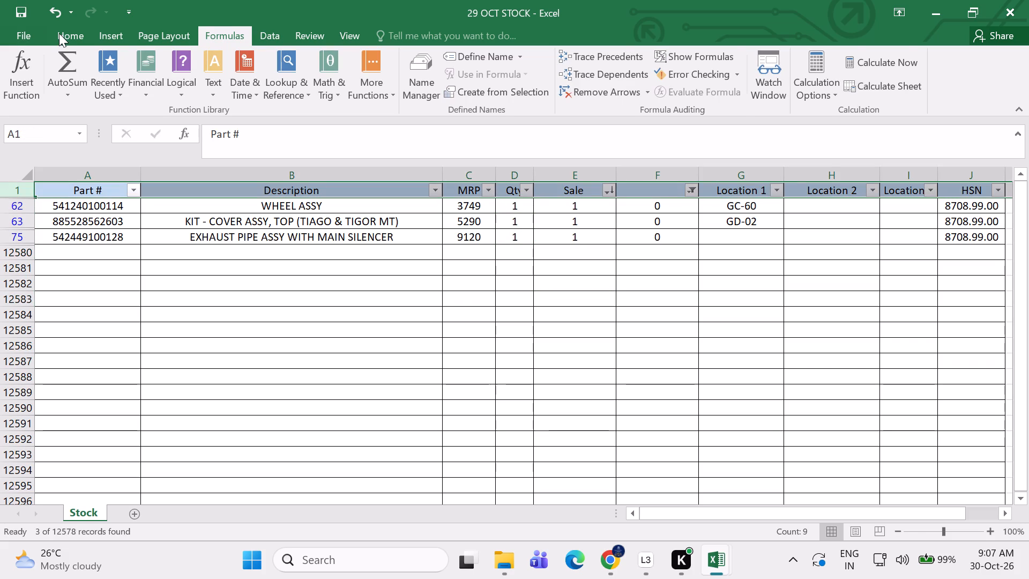
left_click(59, 33)
left_click(876, 77)
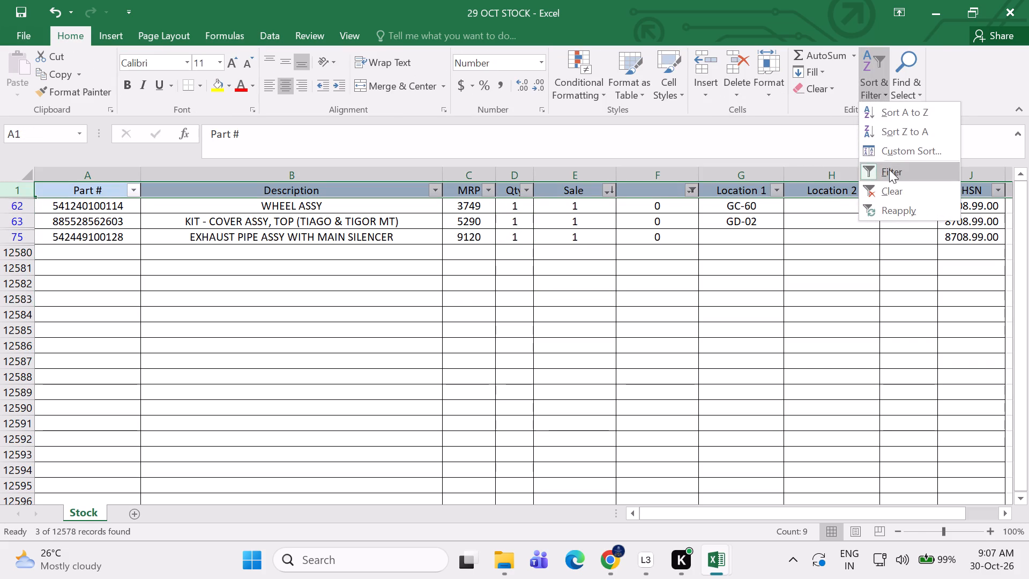
left_click(889, 169)
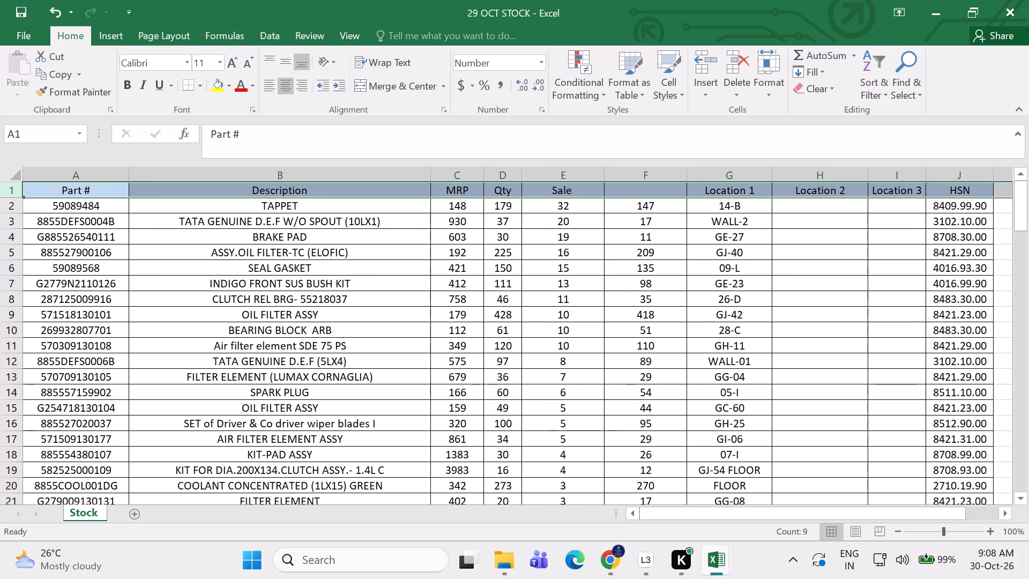
Replace the formulas in column F with their plain values, pasted over the same column.
left_click(633, 174)
key("ctrl+c")
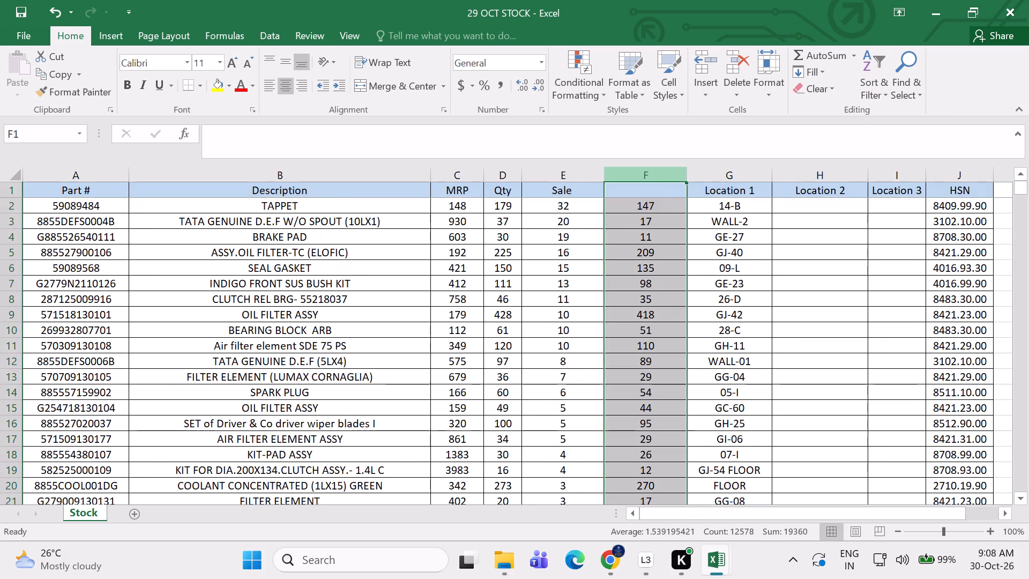
key("ctrl+alt+v")
key("v")
key("Return")
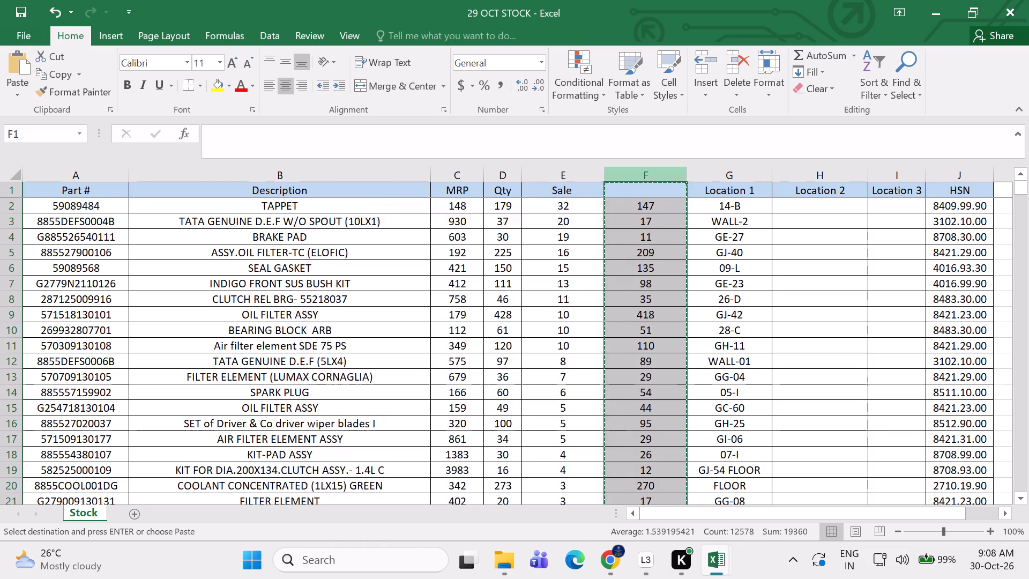
Enter the heading Stock in the empty header cell F1.
left_click(639, 188)
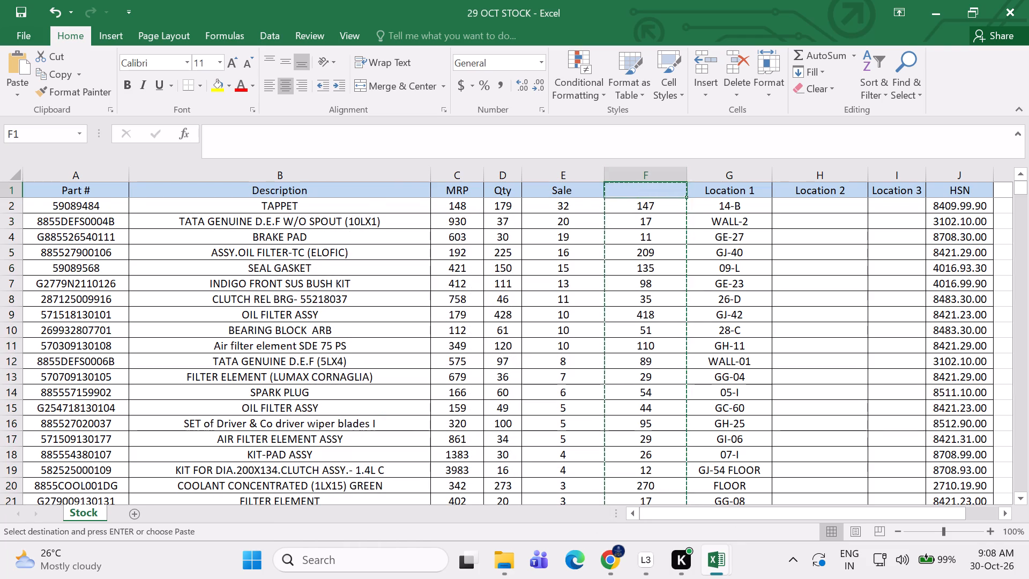
type("Stock")
left_click(629, 258)
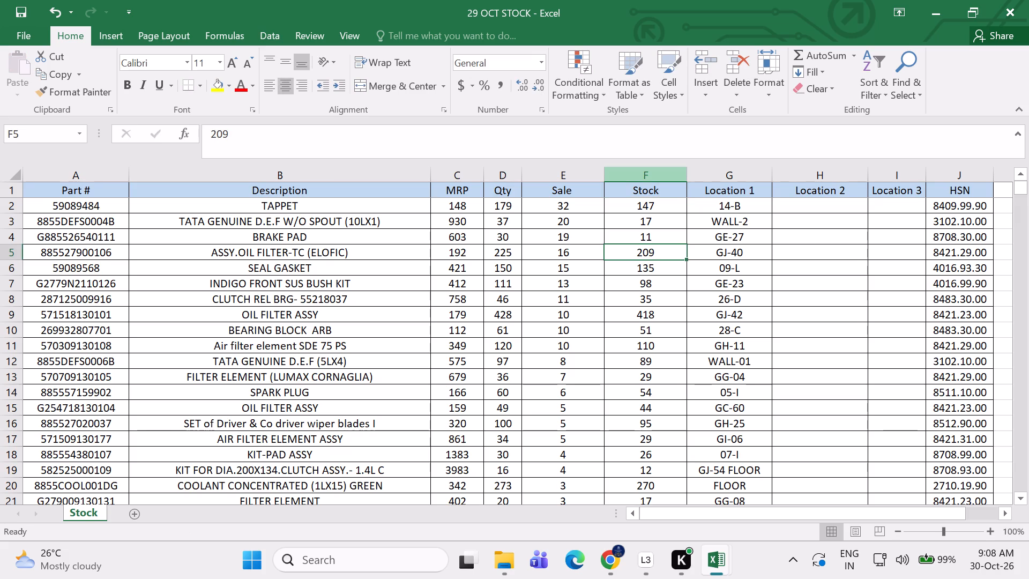
Copy the Stock column and paste it over itself as values only.
left_click(632, 176)
key("ctrl+c")
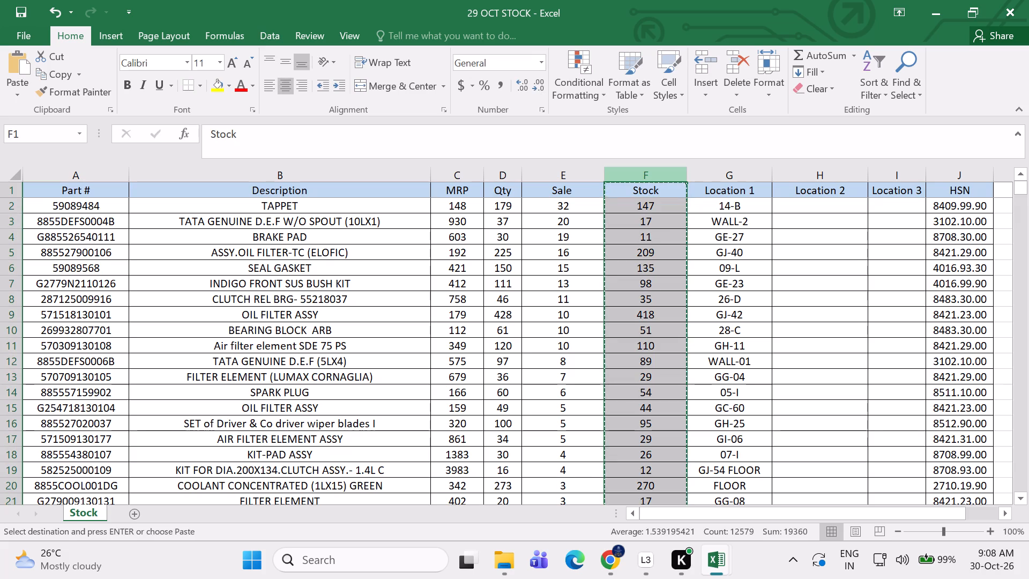
key("ctrl+alt+v")
key("v")
key("Return")
Delete the Qty and Sale columns from the stock sheet.
left_click_drag(562, 173, 514, 179)
right_click(524, 242)
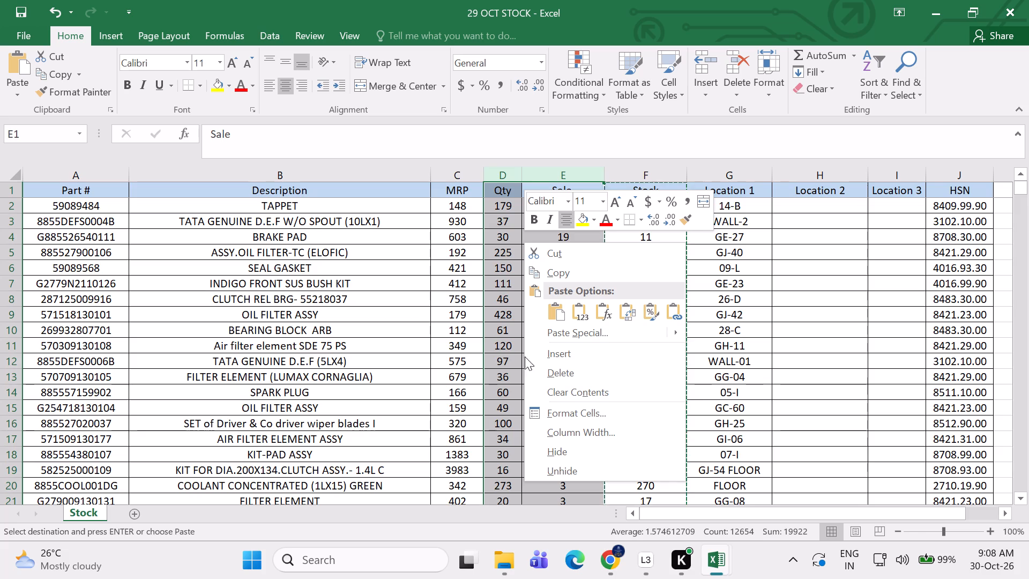
left_click(544, 370)
left_click(627, 337)
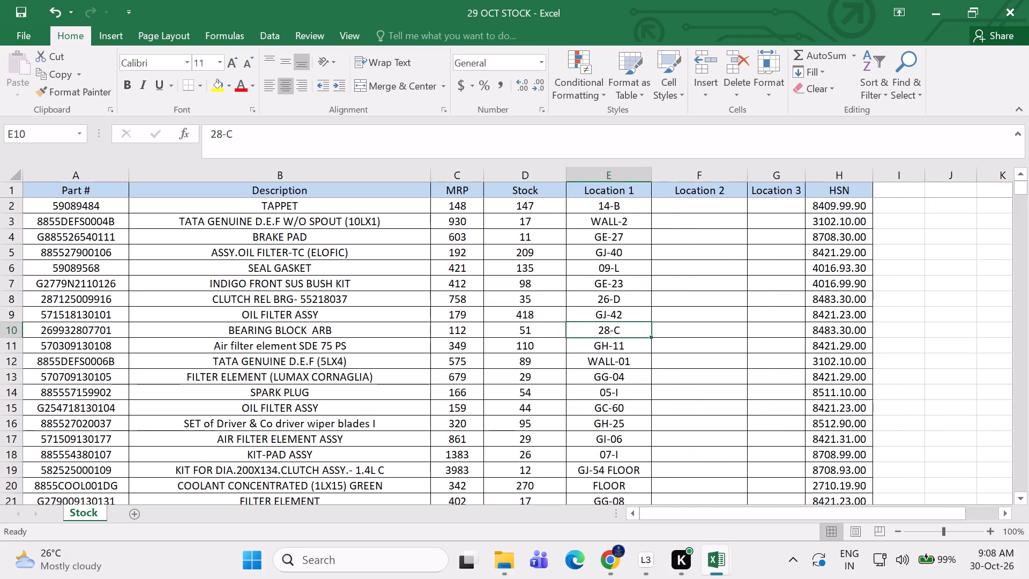
left_click(703, 257)
Add a new sheet to the 29 OCT STOCK workbook and name it GIT.
left_click(134, 513)
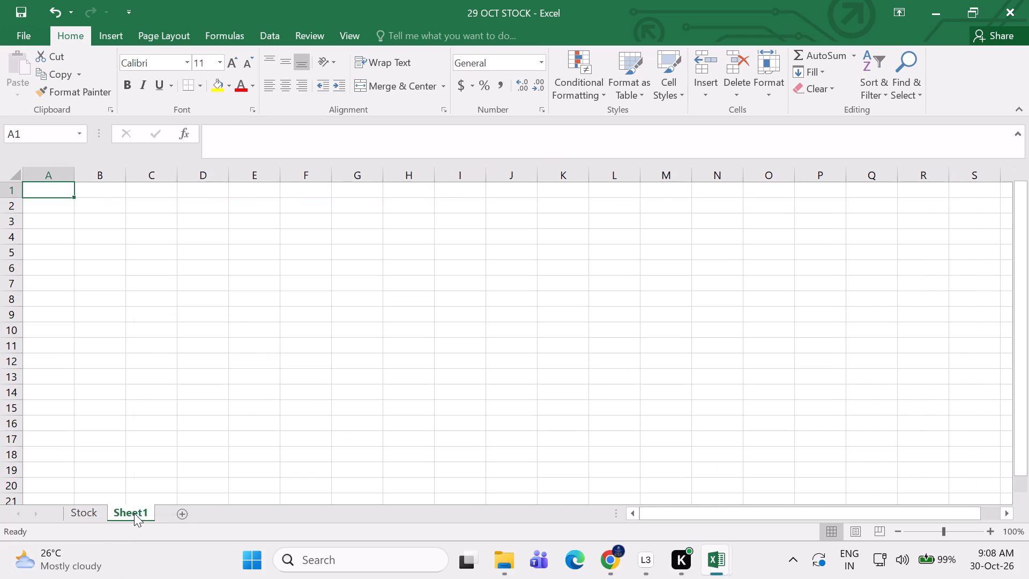
right_click(134, 513)
left_click(168, 372)
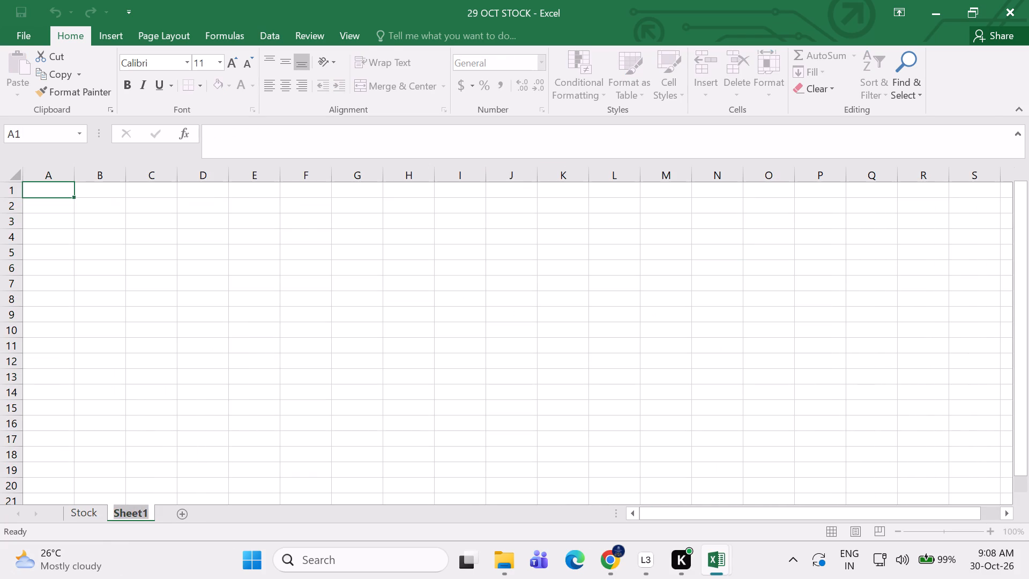
type("GIT")
key("space")
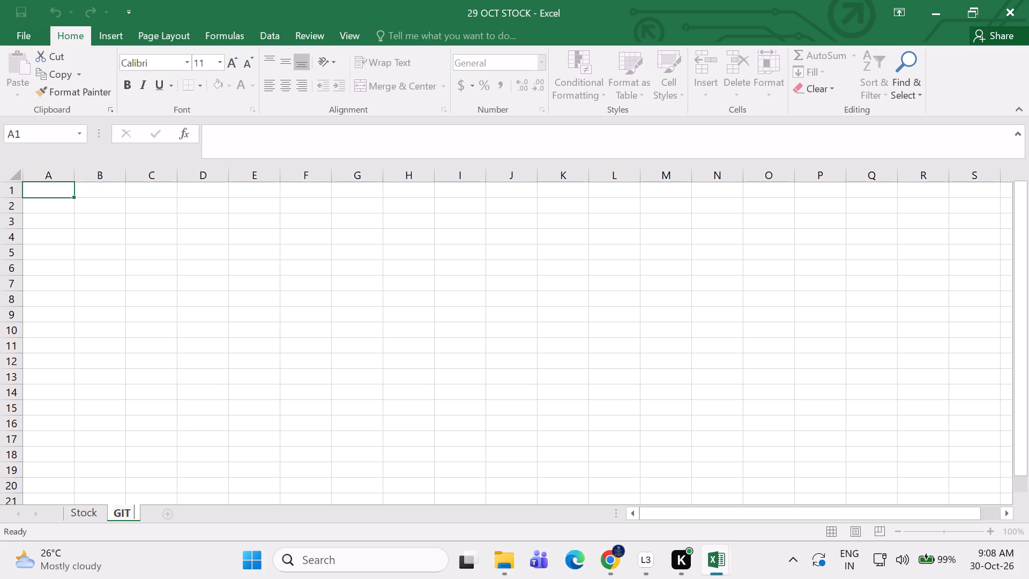
left_click(246, 376)
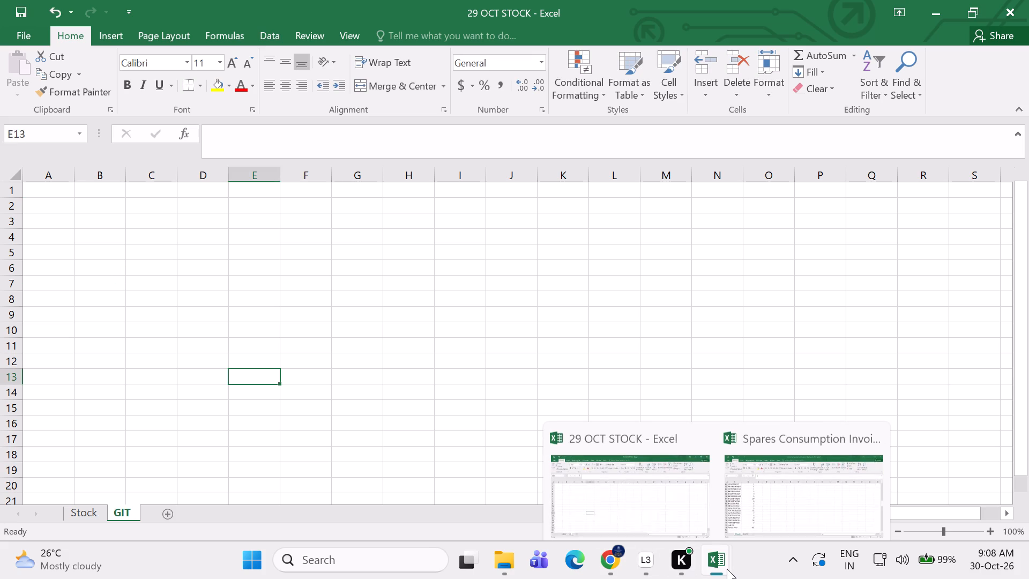
left_click(688, 492)
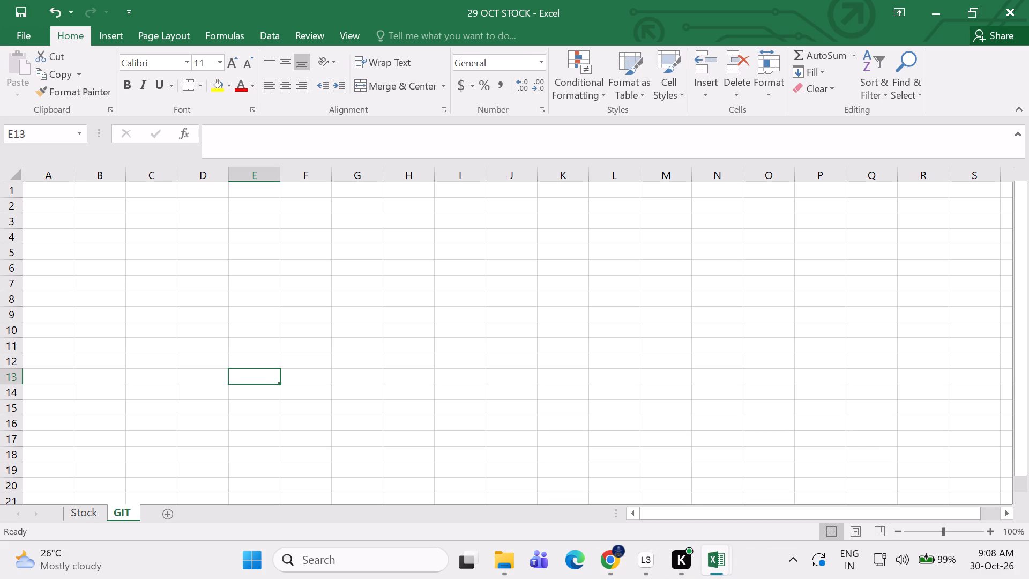
Switch to Chrome and dismiss the export confirmation on the spares consumption report.
left_click(607, 563)
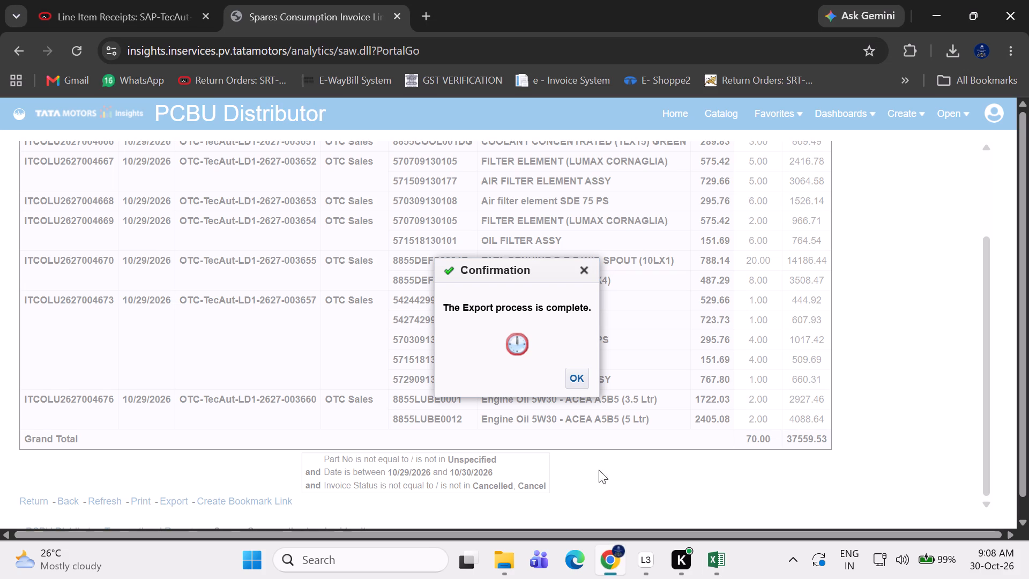
left_click(575, 381)
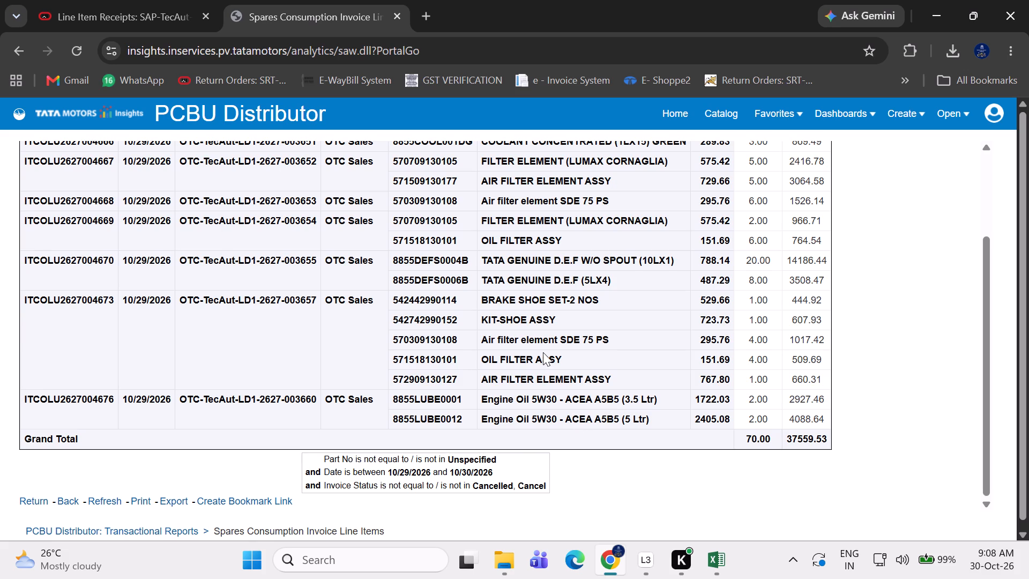
scroll(543, 352, "up", 7)
In the Line Item Receipts page, open Spares Purchase Line Items - Editable and query the records with Status In Transit.
left_click(150, 16)
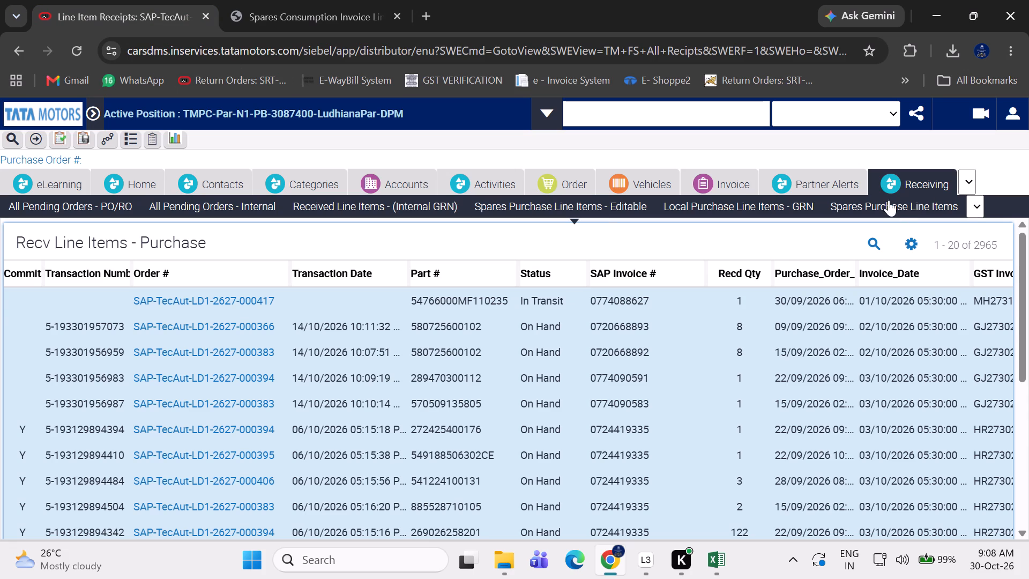
left_click(552, 204)
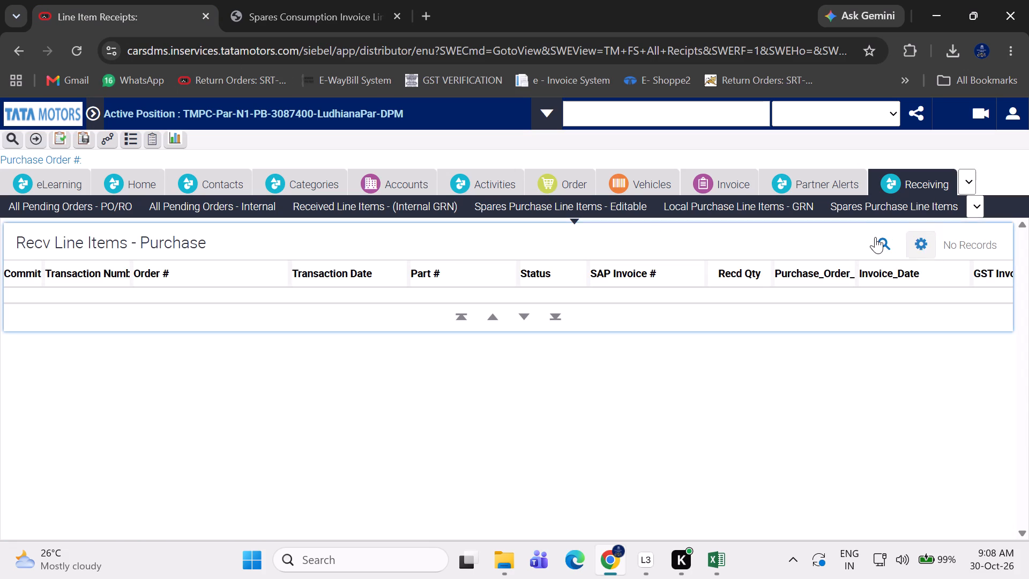
left_click(875, 237)
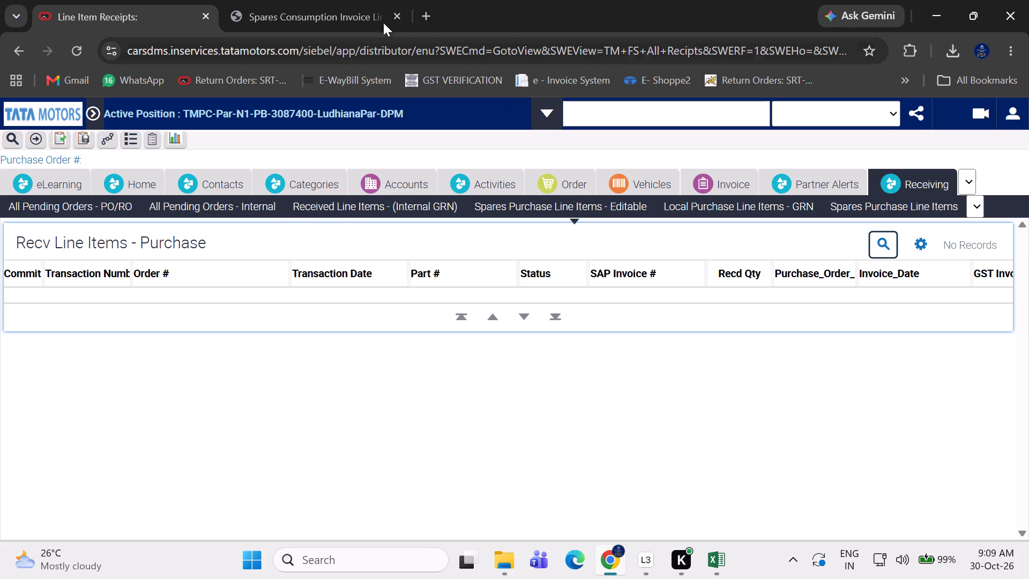
left_click(319, 9)
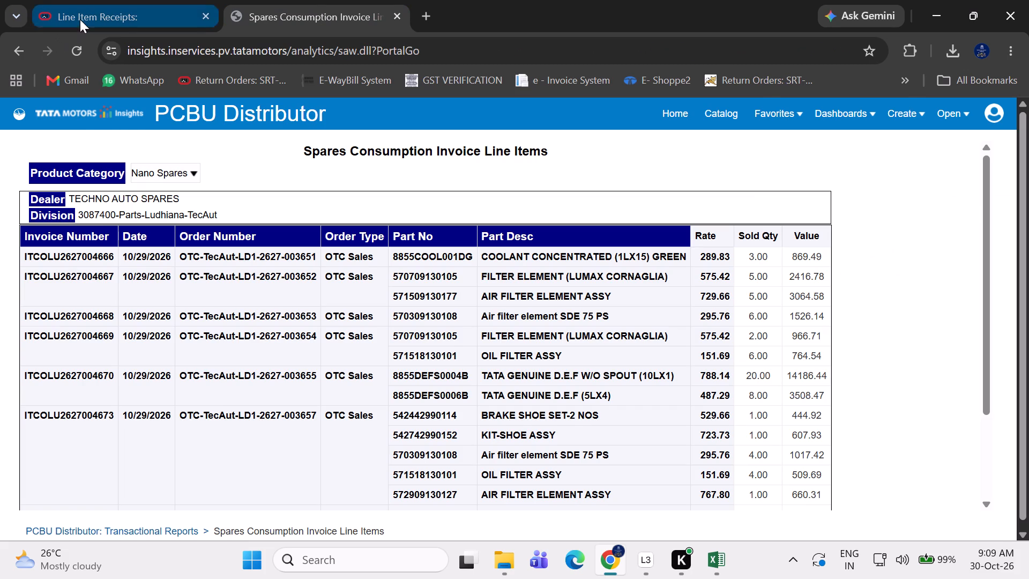
left_click(80, 19)
left_click(737, 297)
left_click(553, 302)
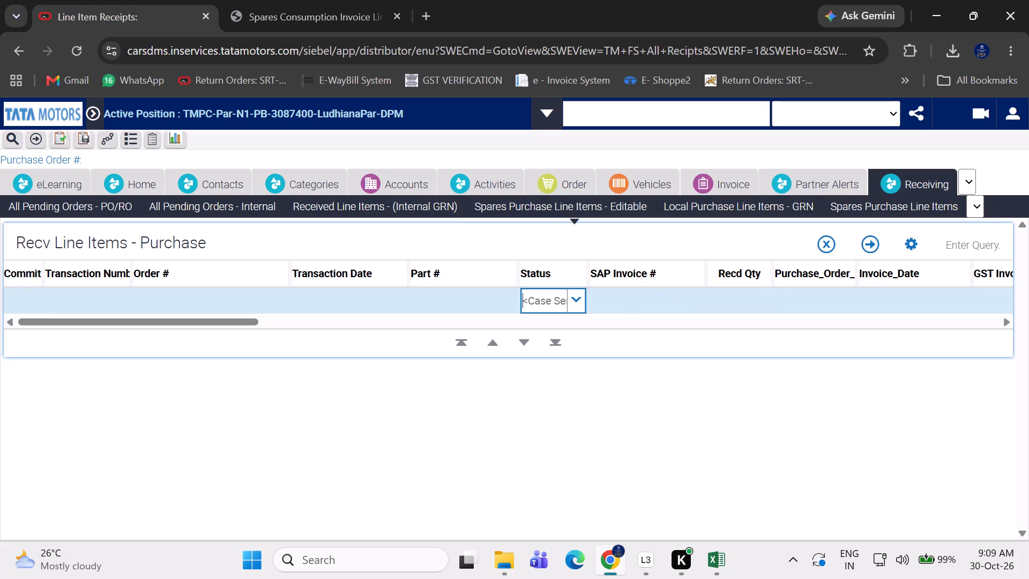
left_click(571, 303)
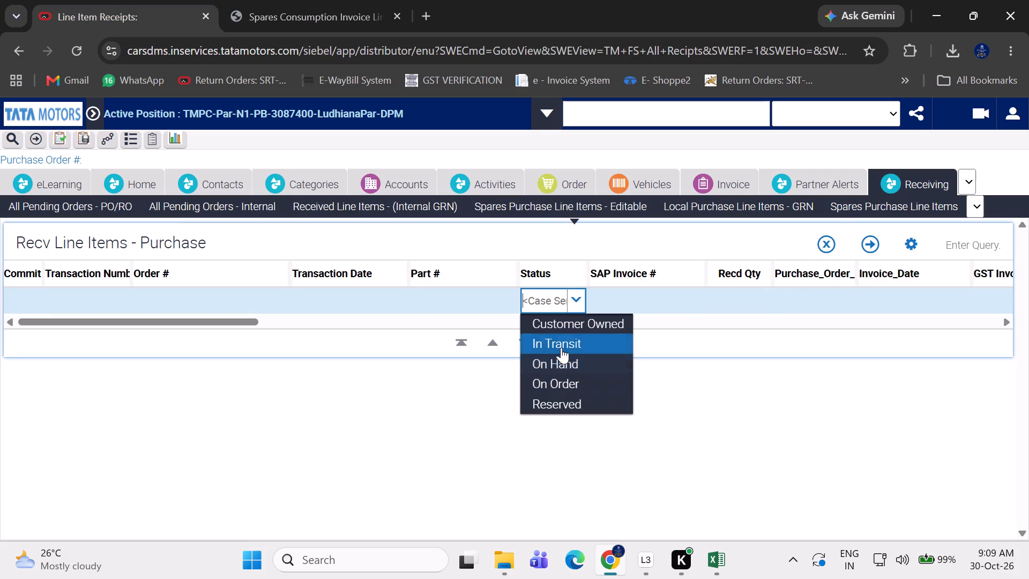
left_click(561, 347)
left_click(872, 243)
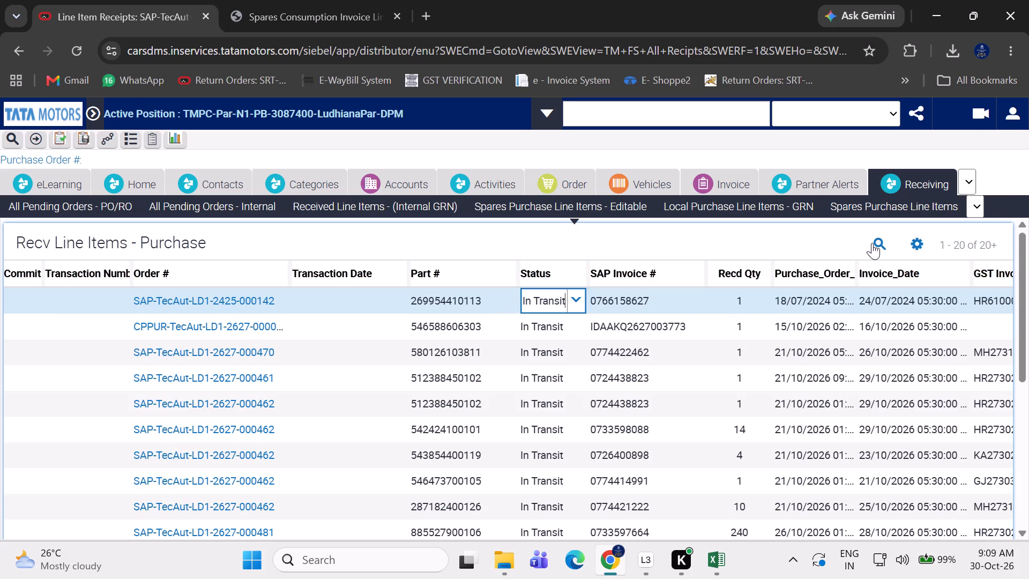
Open the command list for the purchase line items, and load WhatsApp in a new browser tab.
left_click(922, 246)
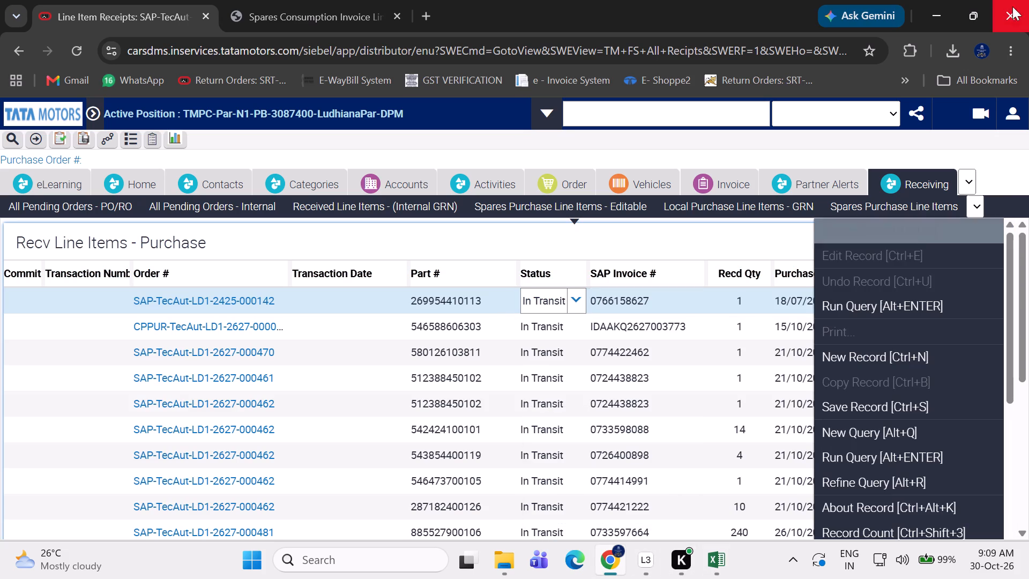
left_click(420, 10)
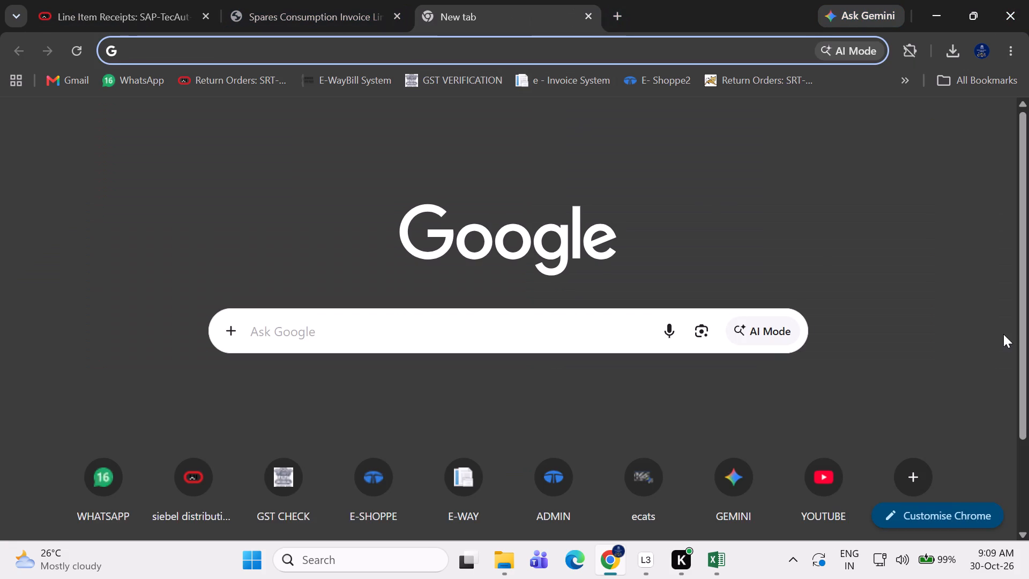
left_click(131, 78)
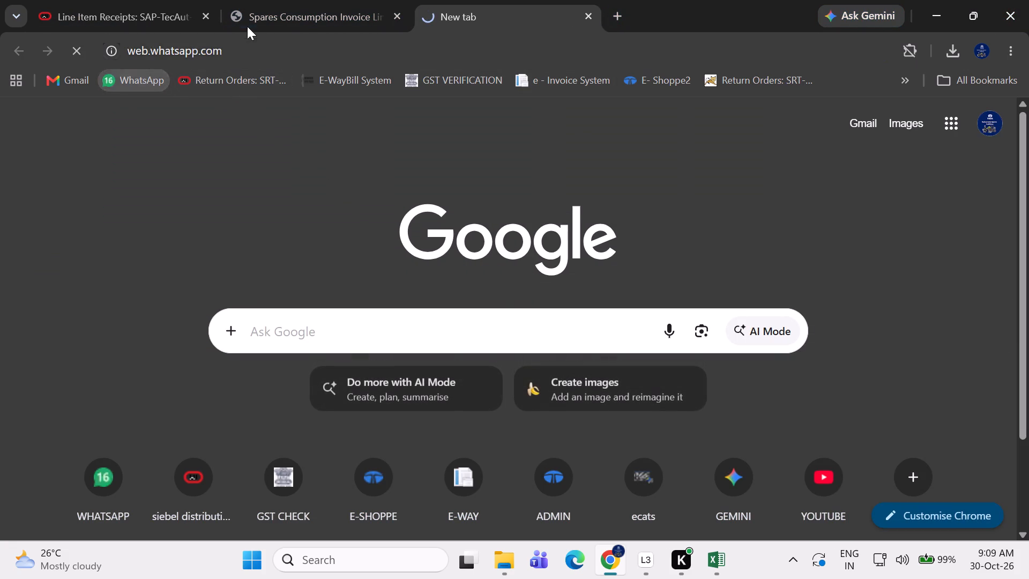
Return to the Line Item Receipts page and close the Spares Consumption Invoice Line Items tab.
left_click(156, 10)
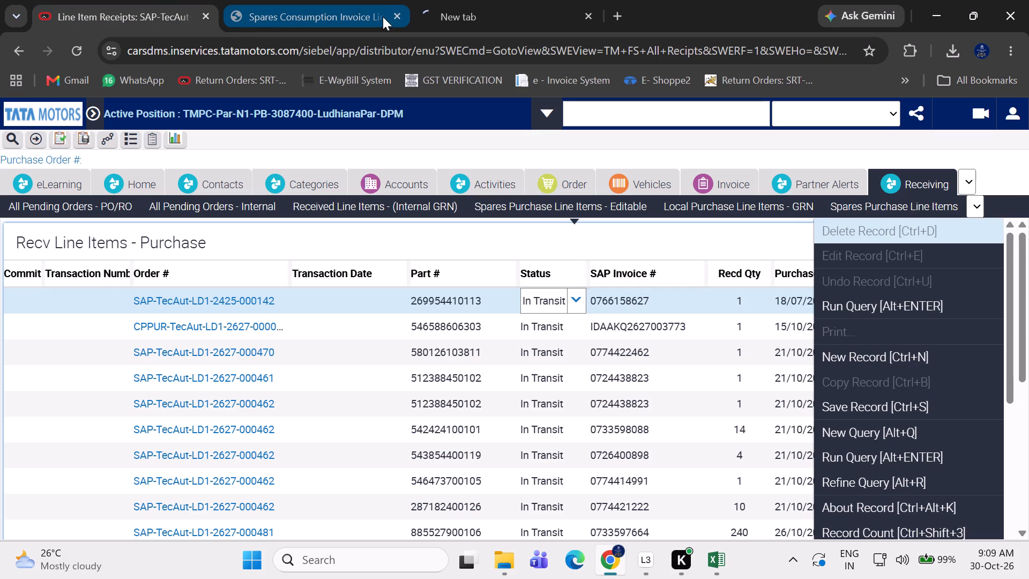
left_click(397, 14)
Start the export of the In Transit purchase line items.
scroll(857, 363, "down", 1)
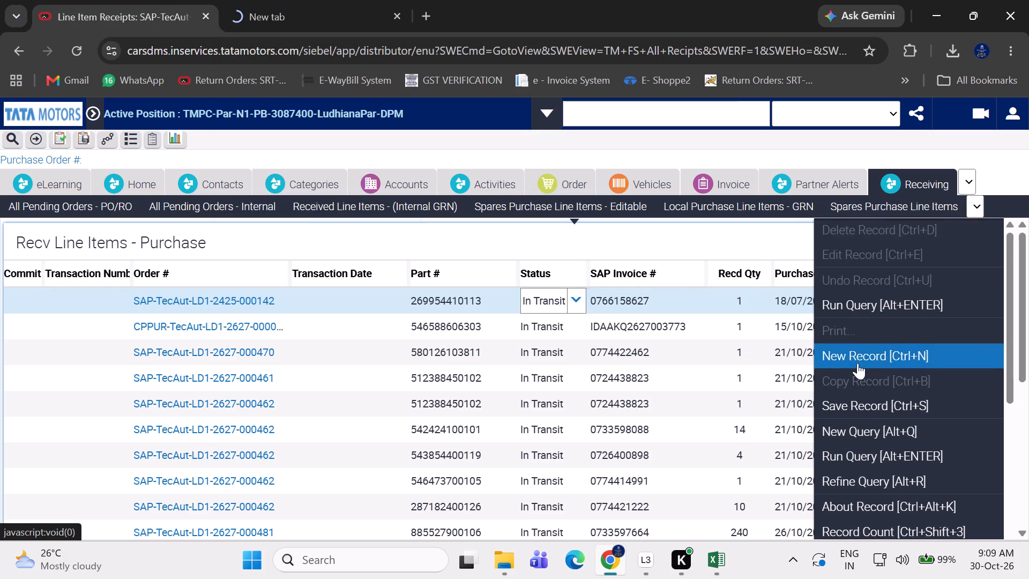
scroll(857, 363, "down", 4)
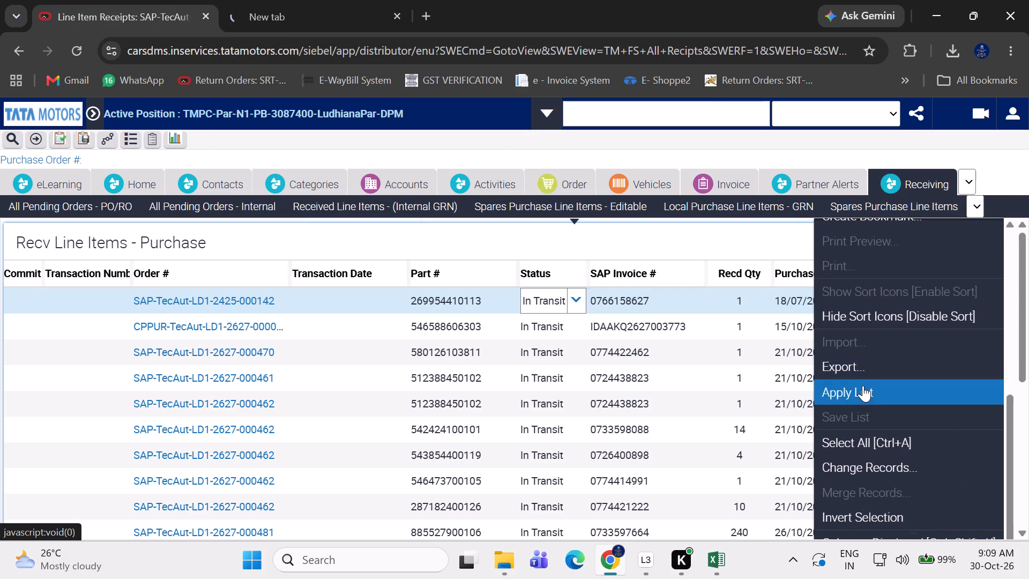
left_click(849, 372)
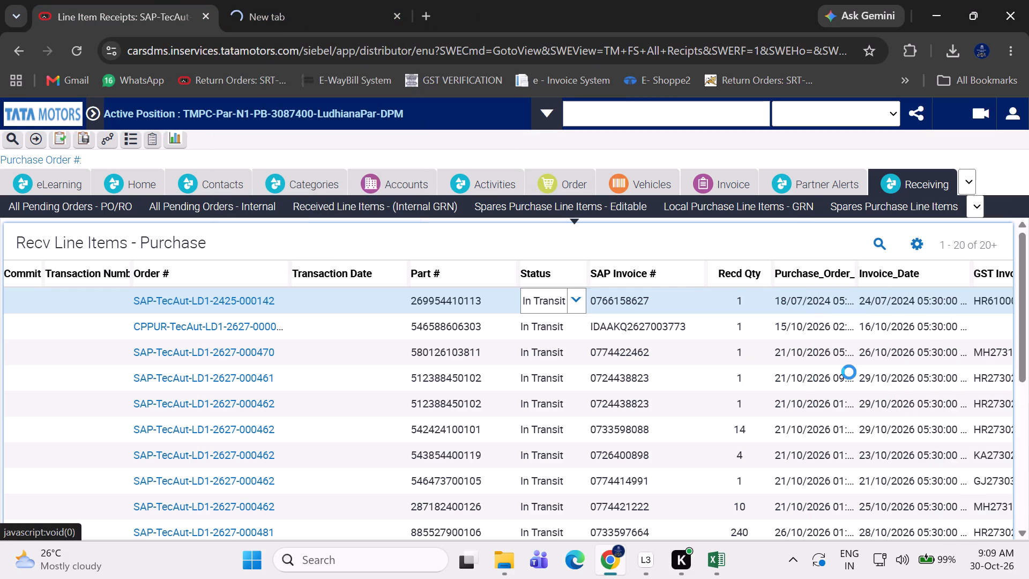
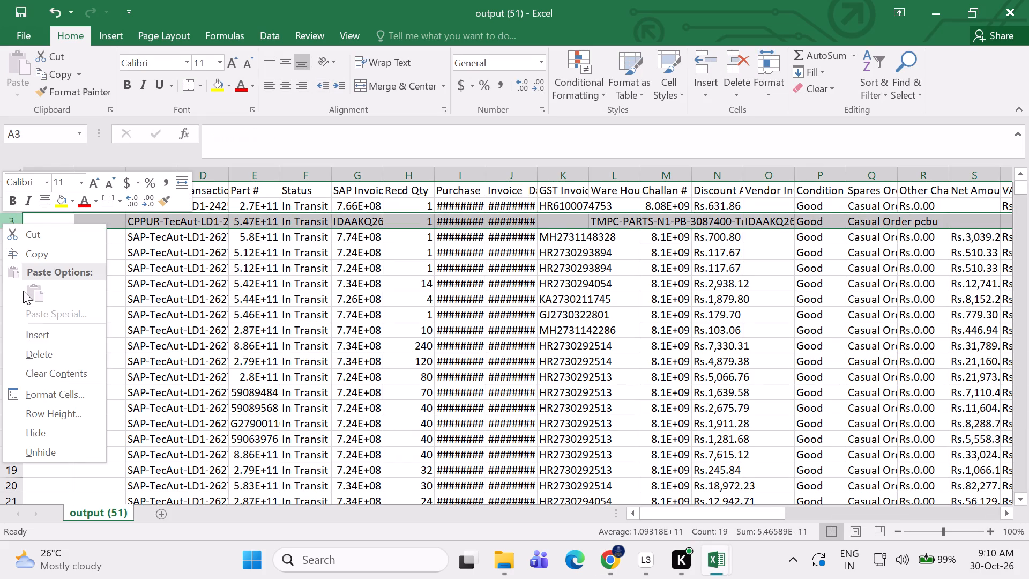
Delete the CPPUR order row (row 3) from the exported in-transit line items.
left_click(39, 352)
left_click(344, 326)
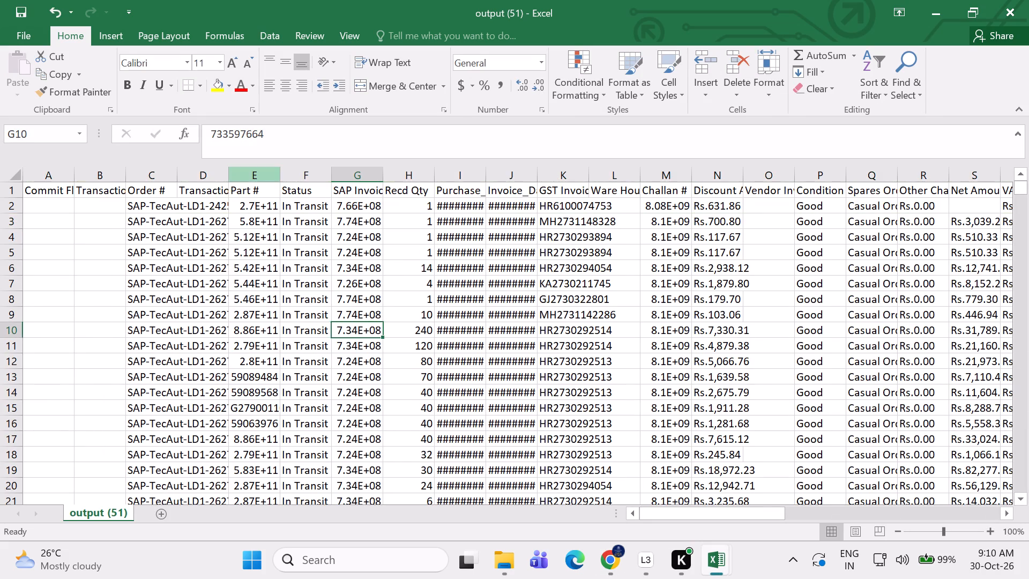
Widen the Part # column and format it as Number with no decimal places.
left_click(263, 175)
double_click(281, 179)
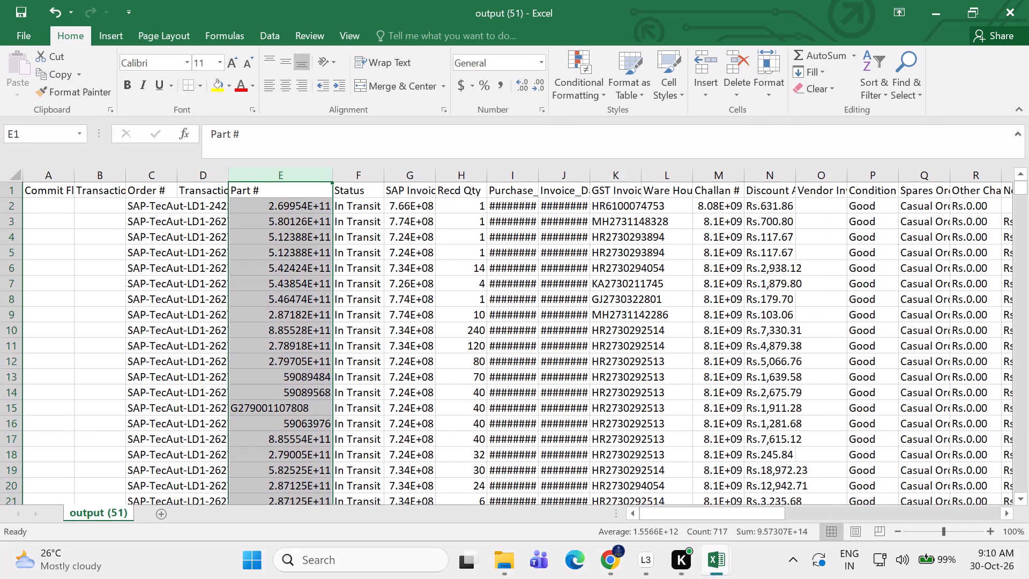
left_click(540, 64)
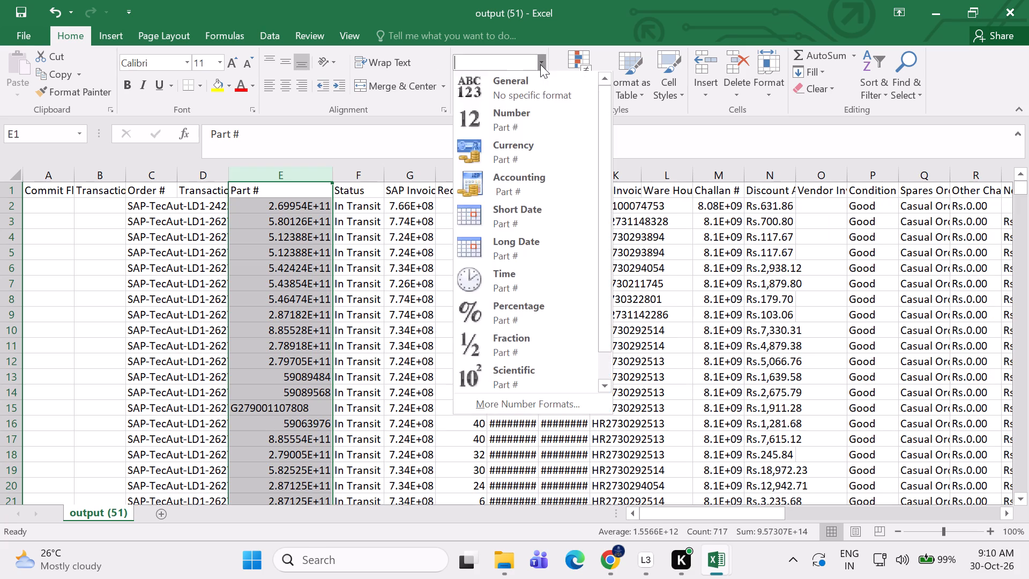
left_click(531, 124)
double_click(535, 84)
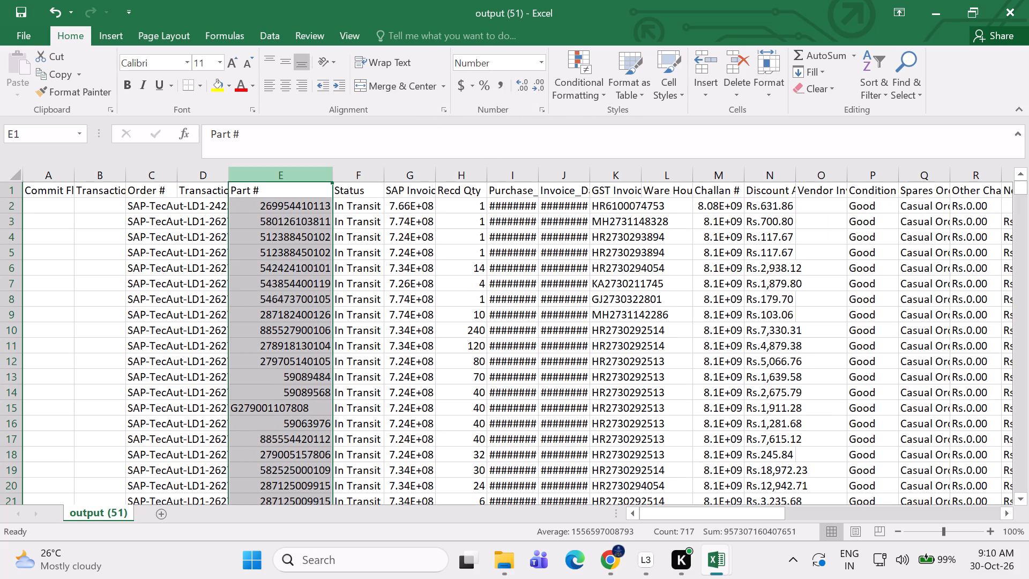
Create a PivotTable on a new worksheet from columns E to H, Part # through Recd Qty.
left_click_drag(287, 175, 406, 191)
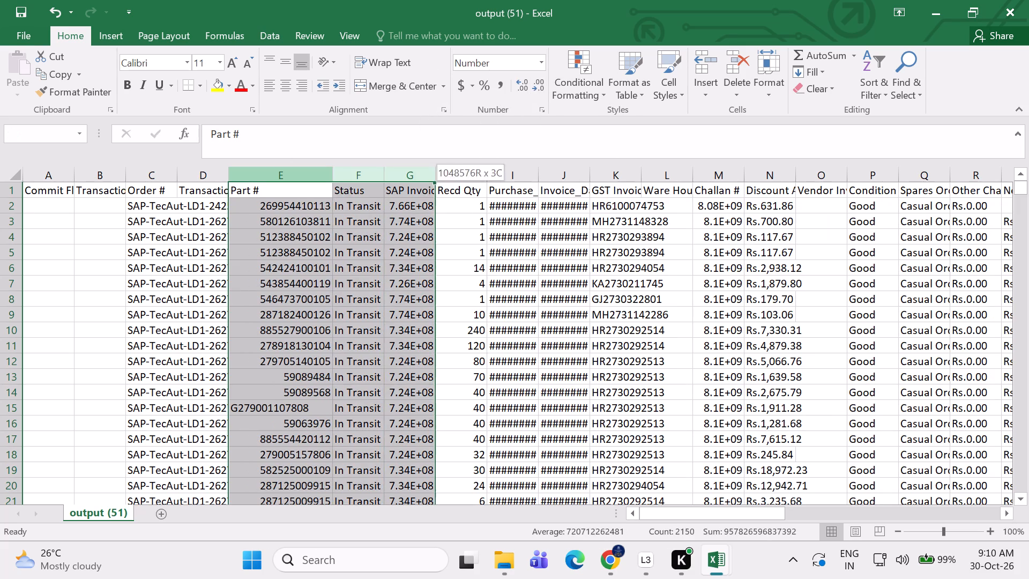
left_click_drag(406, 191, 445, 201)
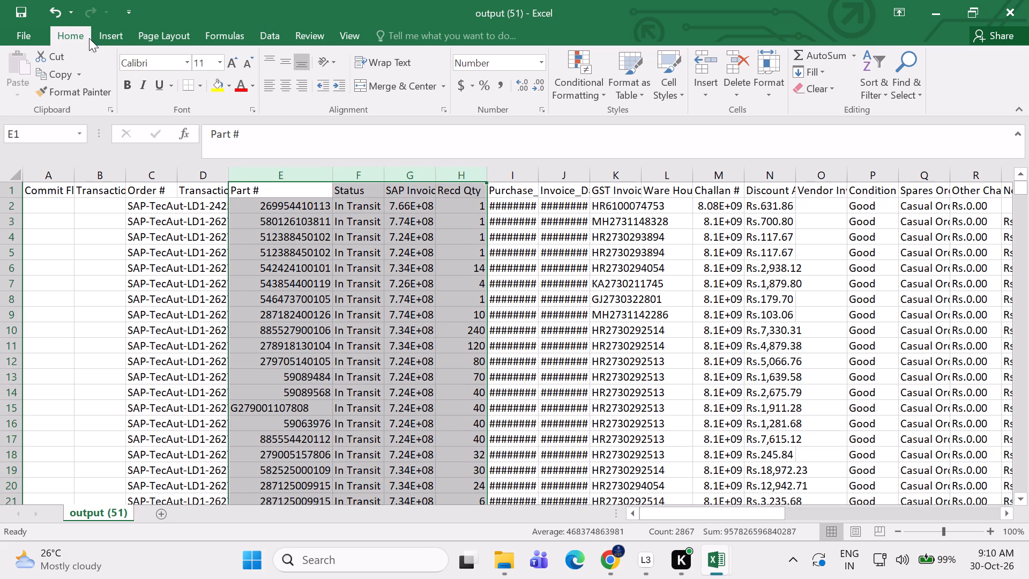
left_click(99, 39)
left_click(20, 91)
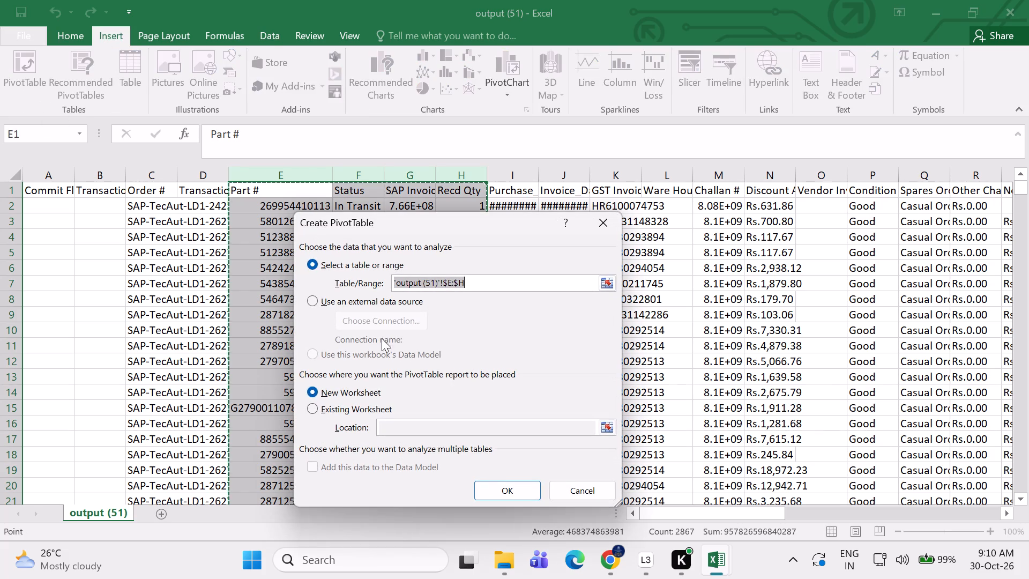
left_click(482, 481)
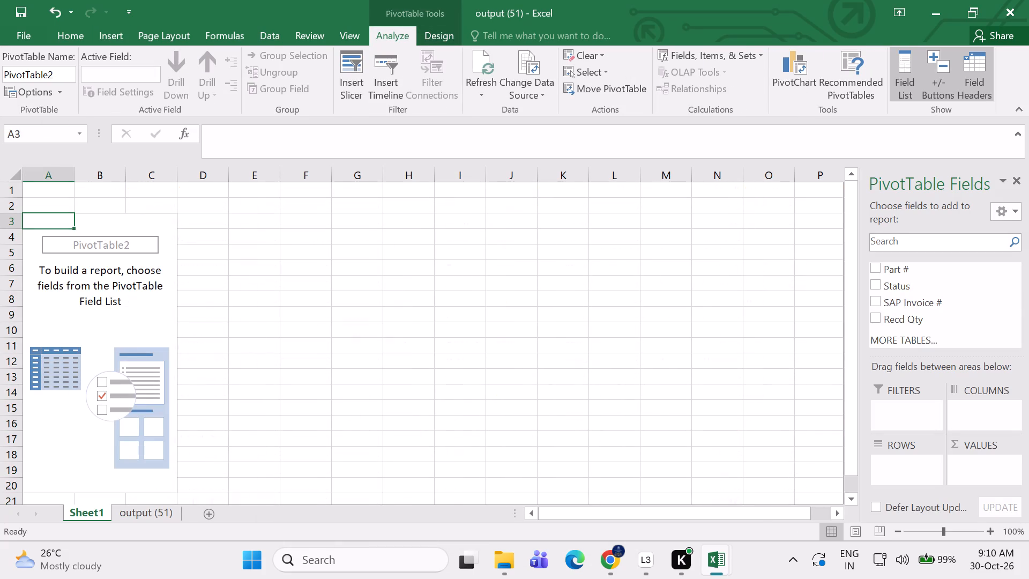
Build the PivotTable with Part # as rows and the Sum of Recd Qty as values.
left_click(873, 267)
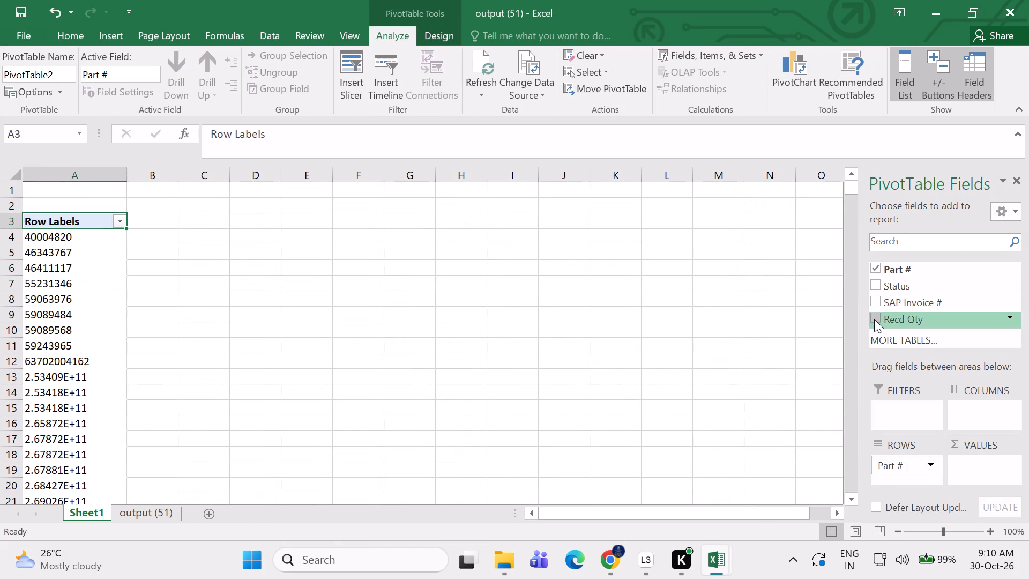
left_click(874, 319)
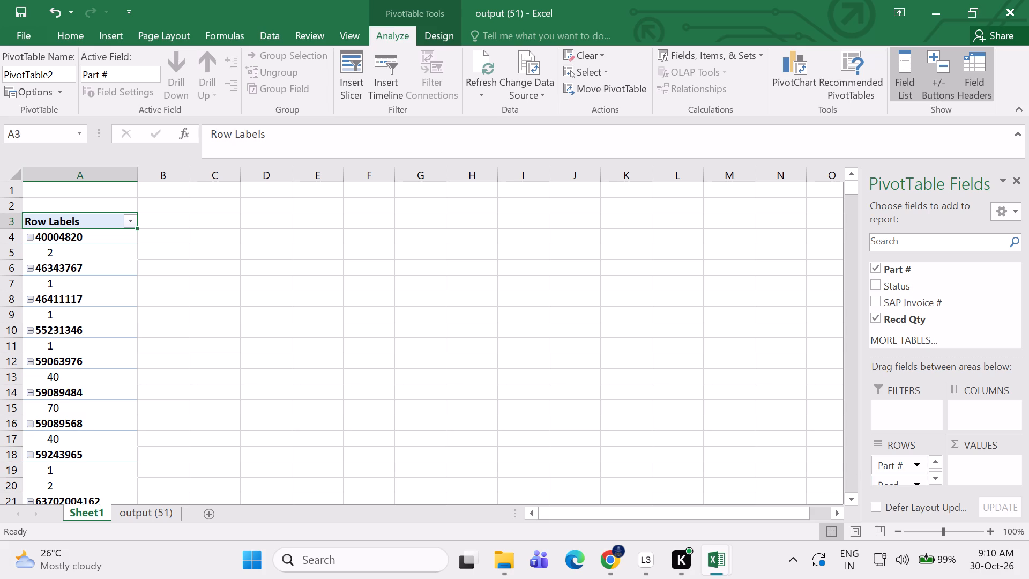
left_click_drag(903, 484, 982, 473)
left_click(981, 463)
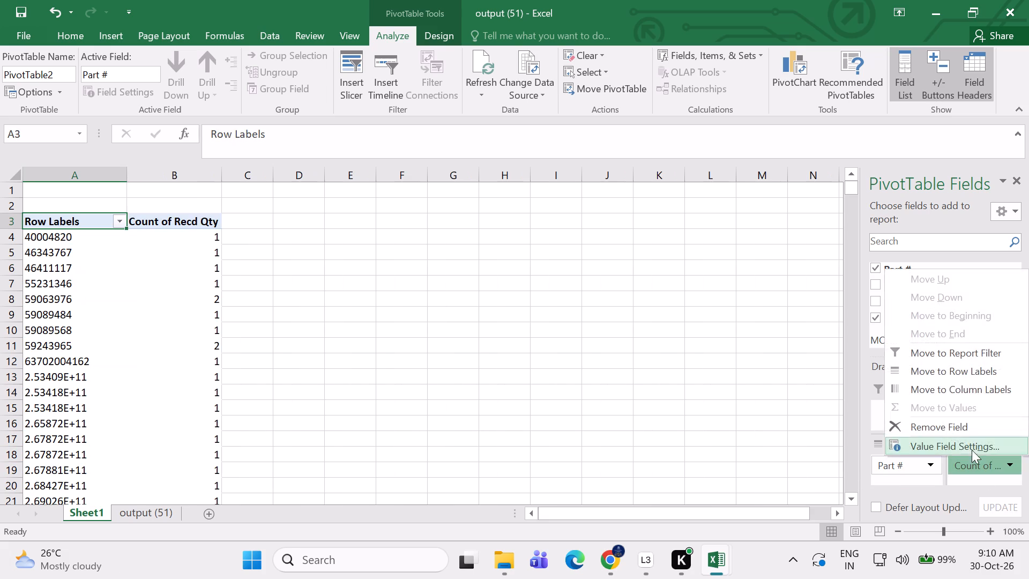
left_click(960, 440)
left_click(370, 377)
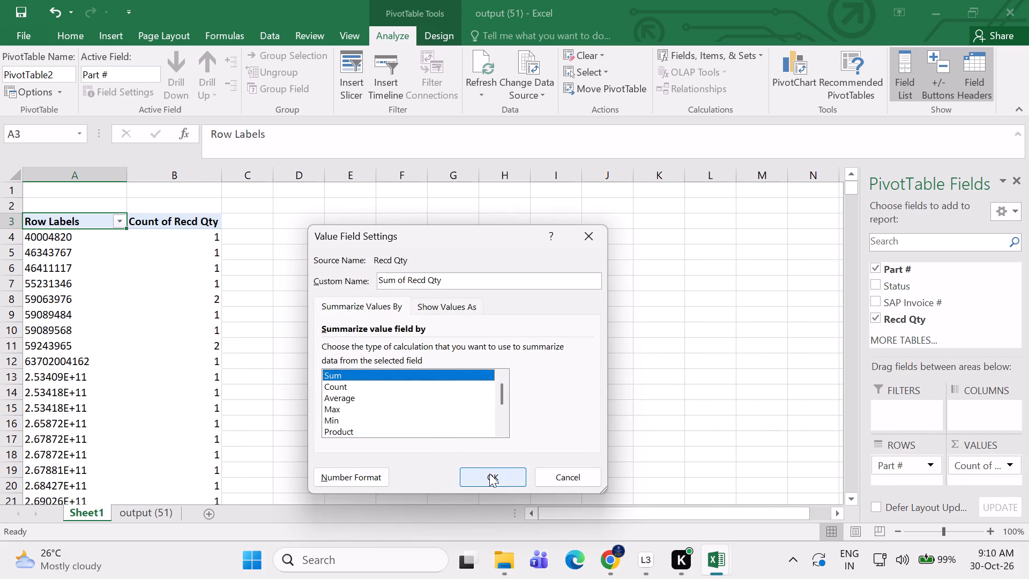
left_click(490, 473)
left_click(436, 396)
Convert the PivotTable in columns A and B to plain values by pasting it over itself.
left_click_drag(36, 177, 161, 190)
key("ctrl+c")
key("ctrl+alt+v")
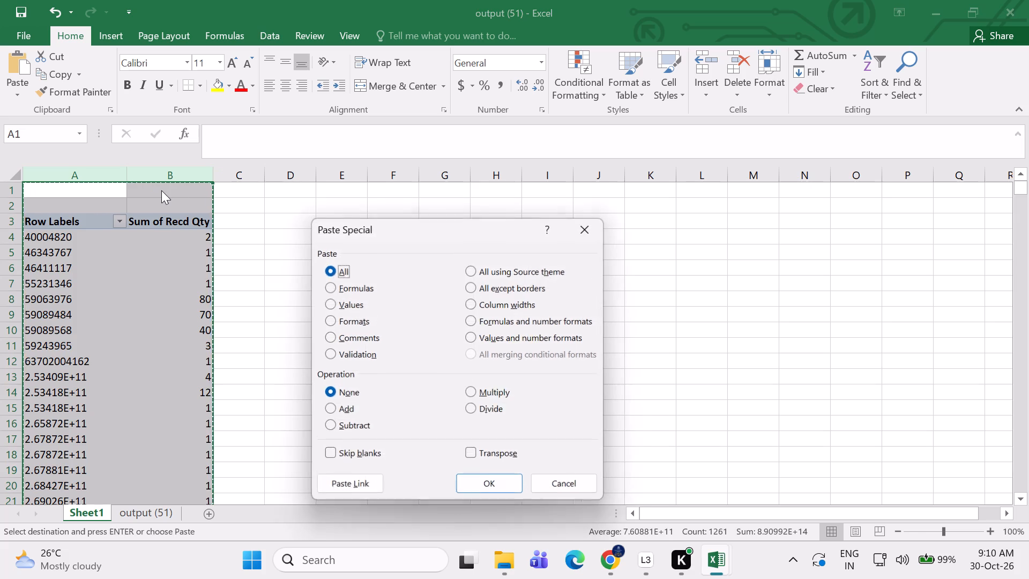
key("v")
key("Return")
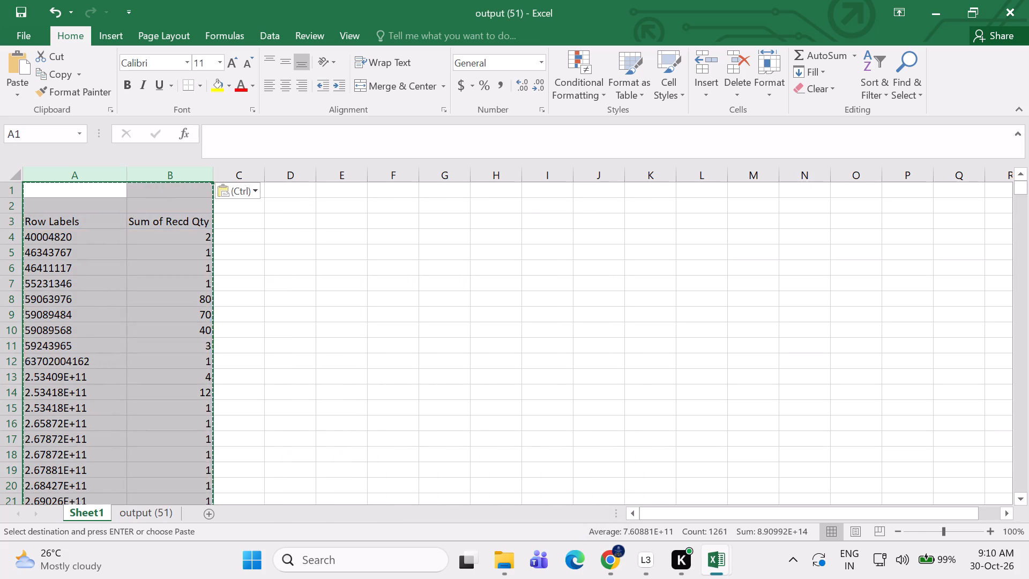
Delete the two empty rows above the Row Labels header.
left_click_drag(13, 185, 9, 206)
right_click(27, 203)
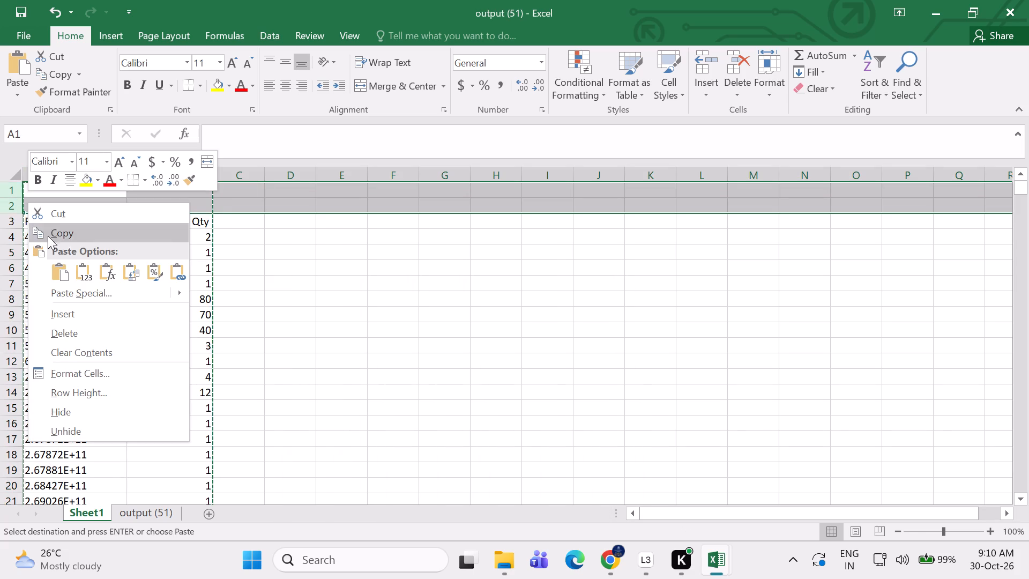
left_click(69, 334)
Rename the two column headers as Part and Recd Qty.
left_click(53, 189)
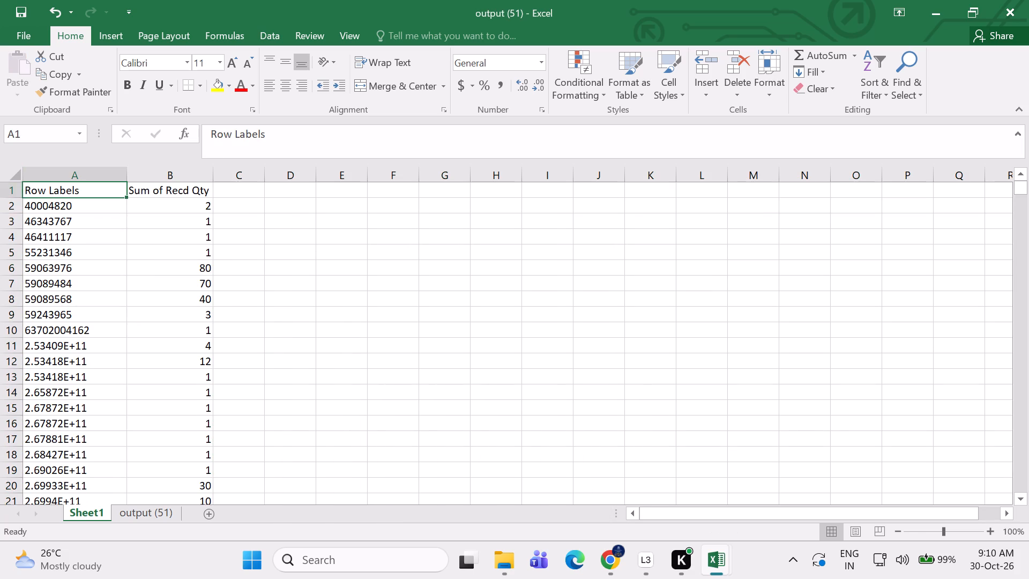
type("Part")
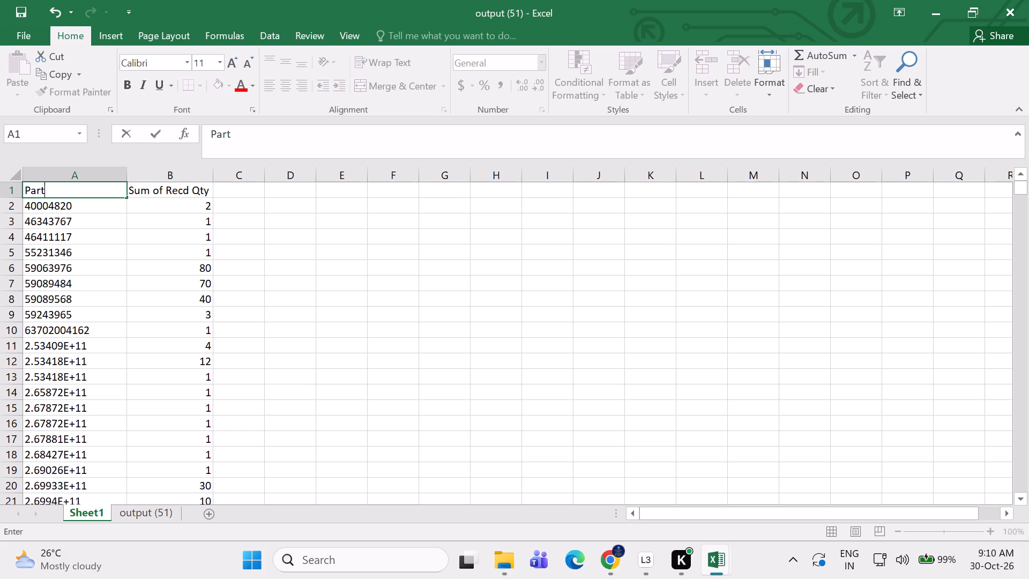
key("space")
left_click(162, 193)
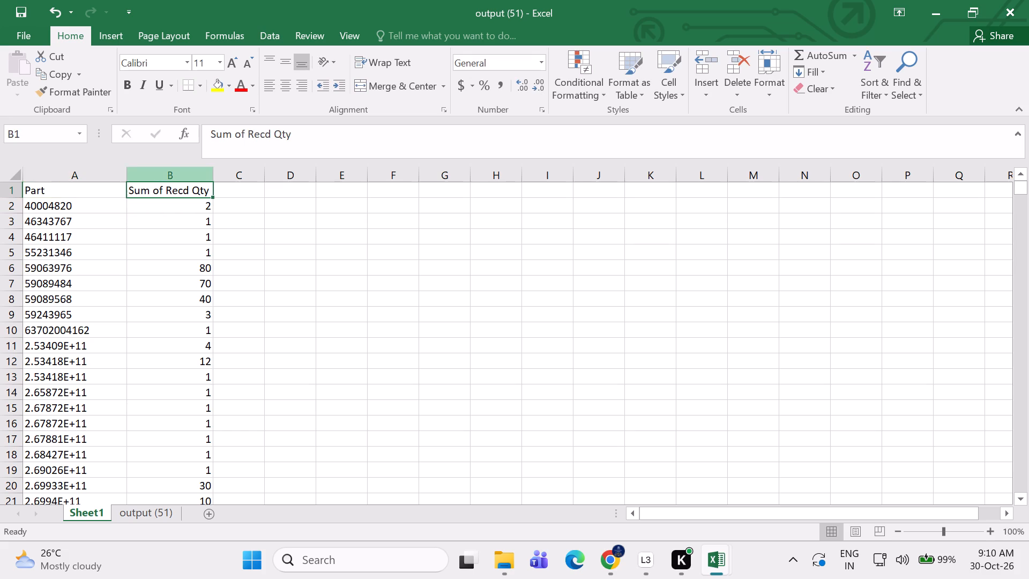
left_click_drag(247, 133, 199, 129)
key("BackSpace")
left_click(241, 221)
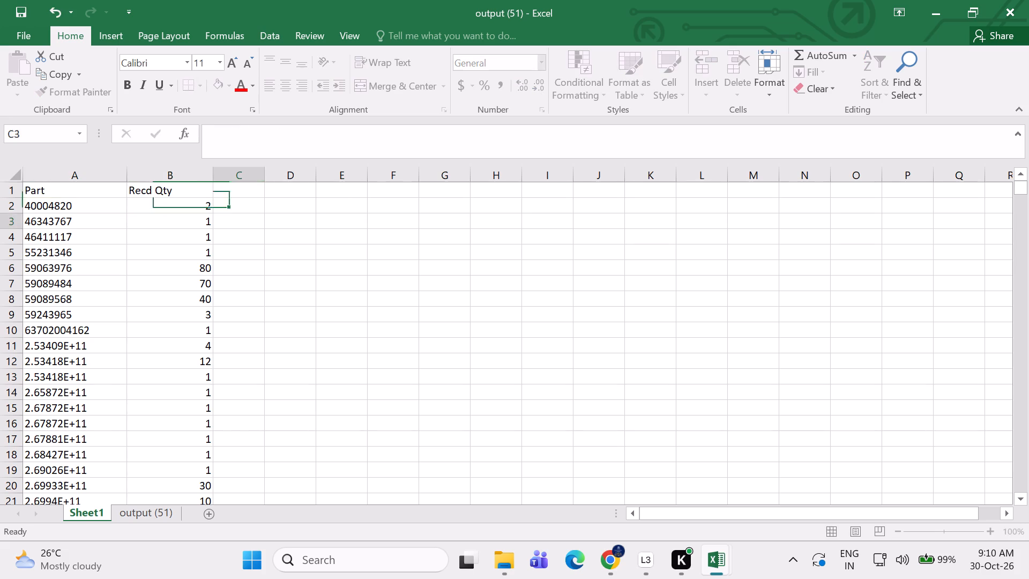
Centre the contents of the Recd Qty column.
left_click(174, 176)
left_click(282, 88)
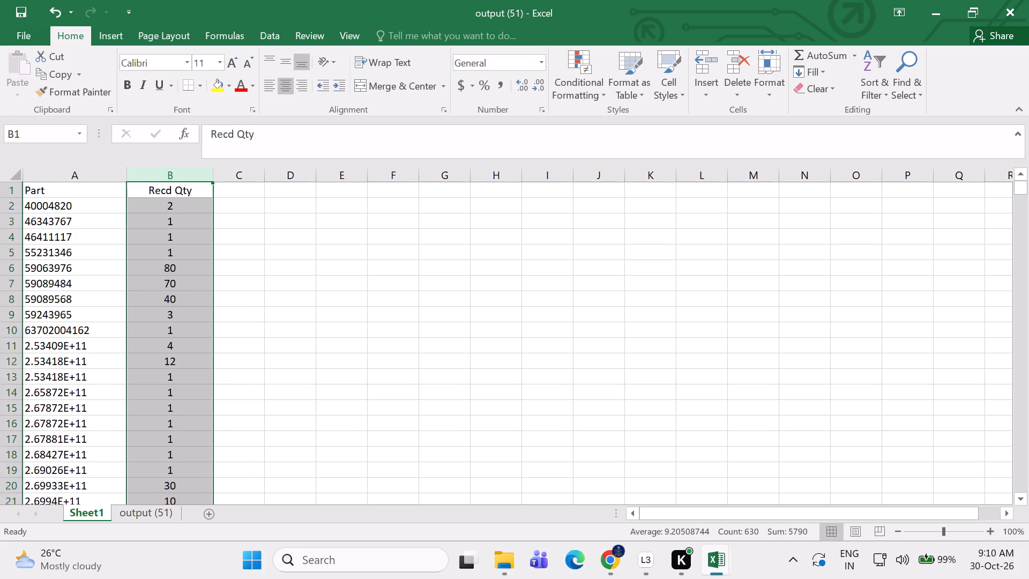
Insert a column between Part and Recd Qty with the header Desc.
left_click(144, 178)
right_click(144, 178)
left_click(158, 285)
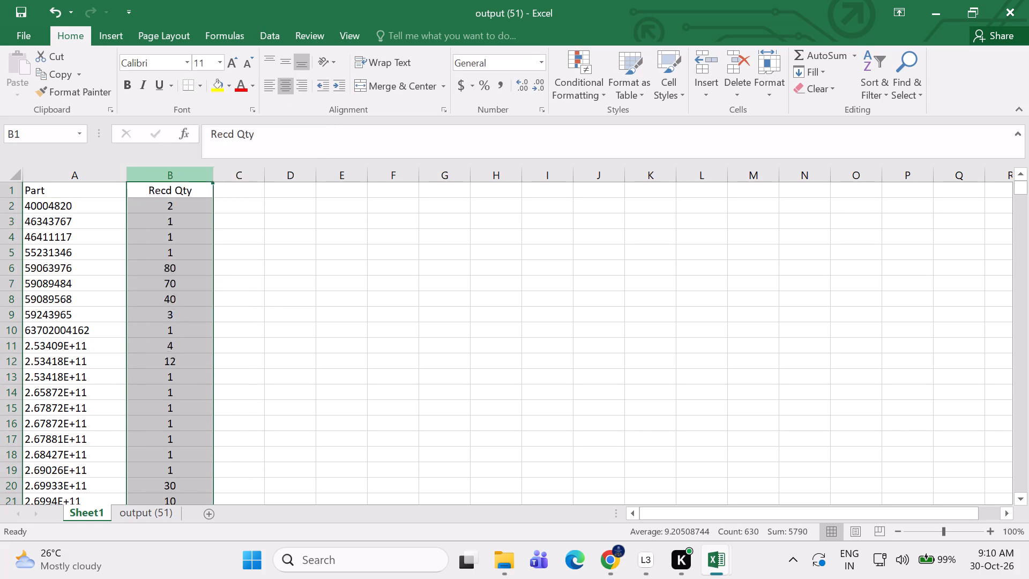
left_click(151, 194)
type("GI")
key("shift+BackSpace")
key("shift+BackSpace")
type("Desc.")
left_click(429, 340)
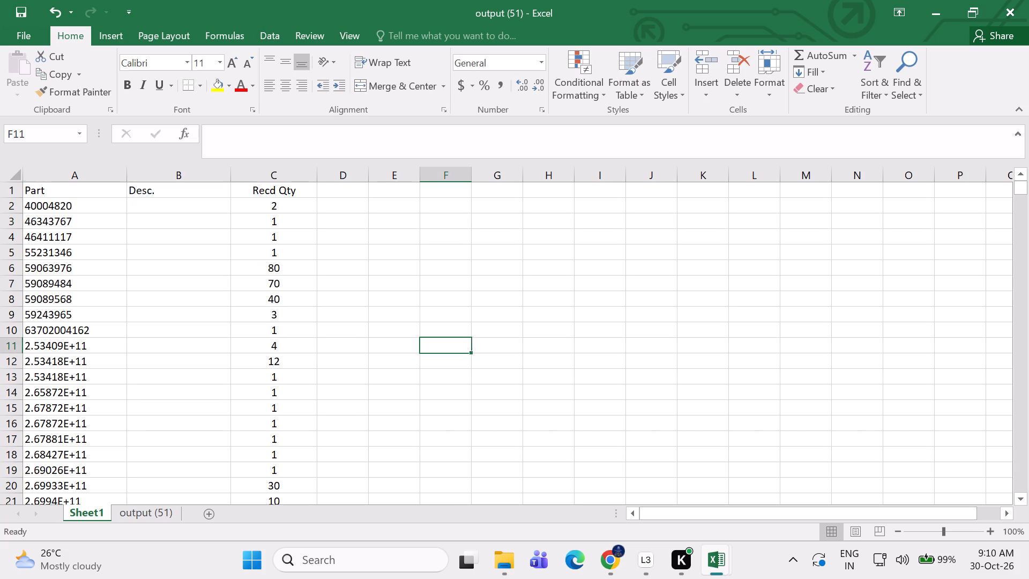
Copy the Part, Desc. and Recd Qty columns into the GIT sheet of 29 OCT STOCK, starting at cell A1.
left_click_drag(85, 174, 271, 184)
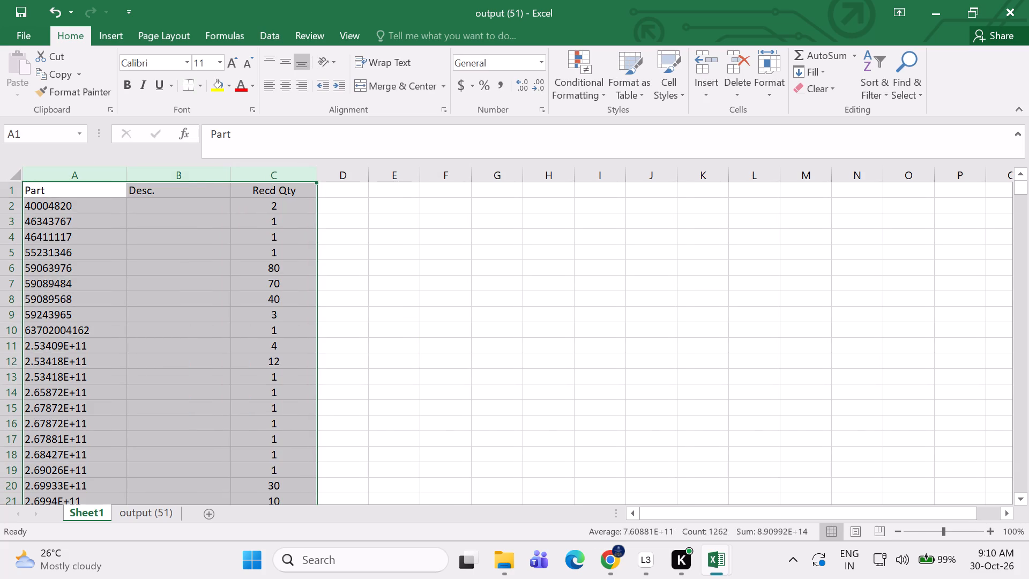
key("ctrl+c")
left_click_drag(722, 544, 728, 568)
left_click(728, 568)
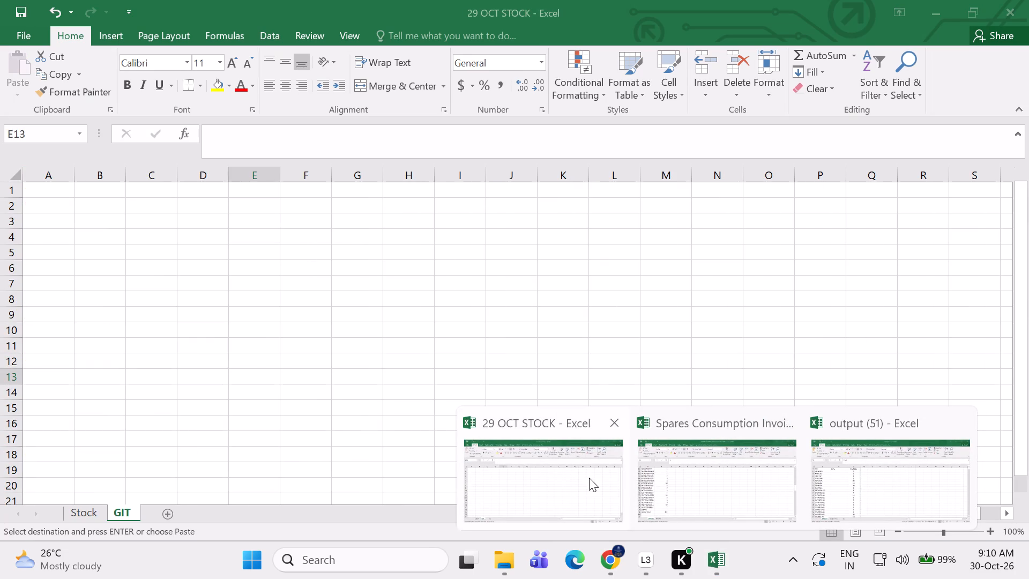
left_click(589, 478)
left_click(48, 191)
key("ctrl+v")
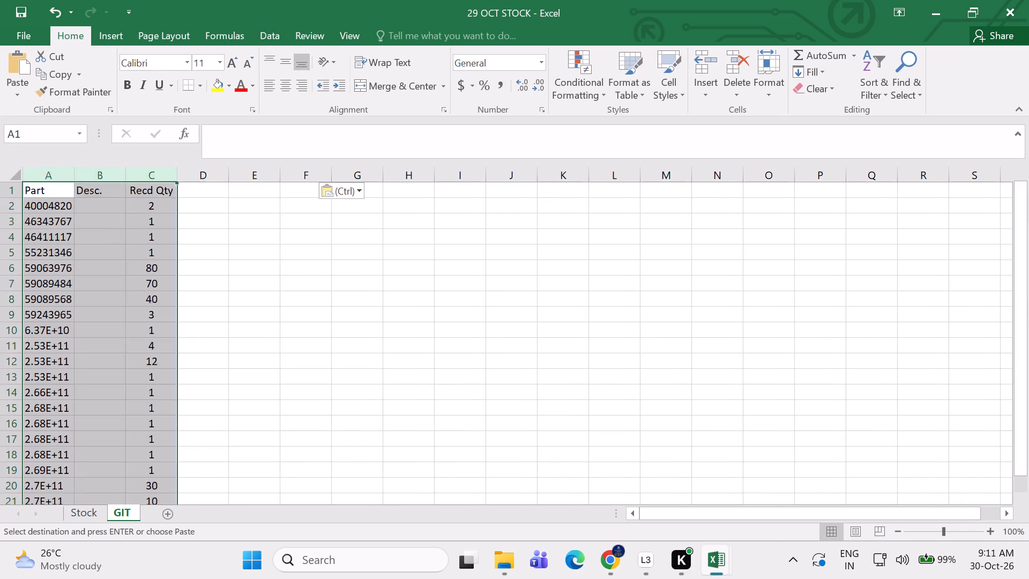
Widen the GIT sheet's Part column and format it as Number with no decimal places.
left_click(50, 179)
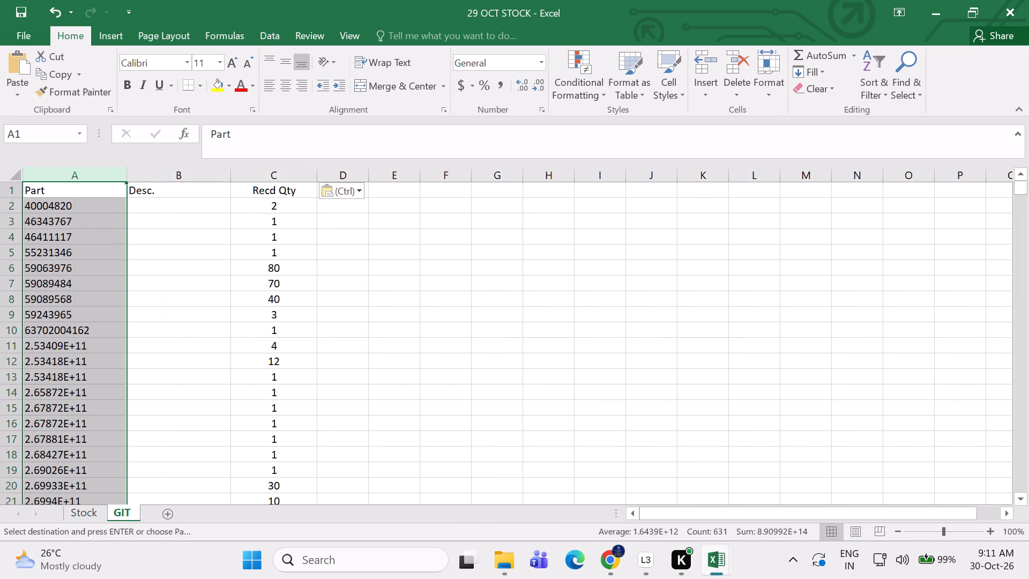
left_click(543, 65)
left_click(522, 120)
double_click(542, 81)
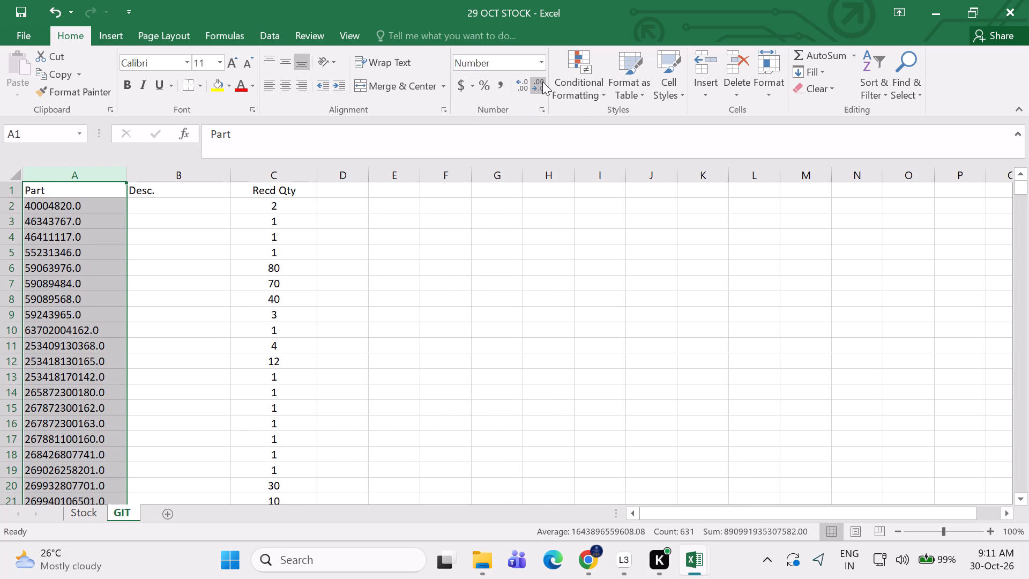
left_click(484, 279)
left_click(201, 202)
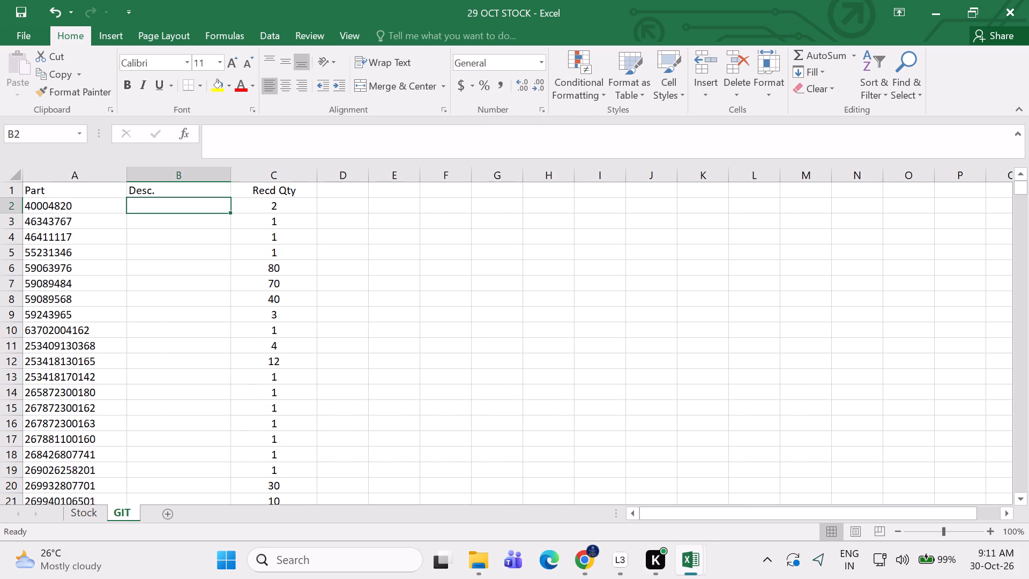
Switch to Chrome and close the completed Export dialog on the Line Item Receipts page.
left_click(593, 562)
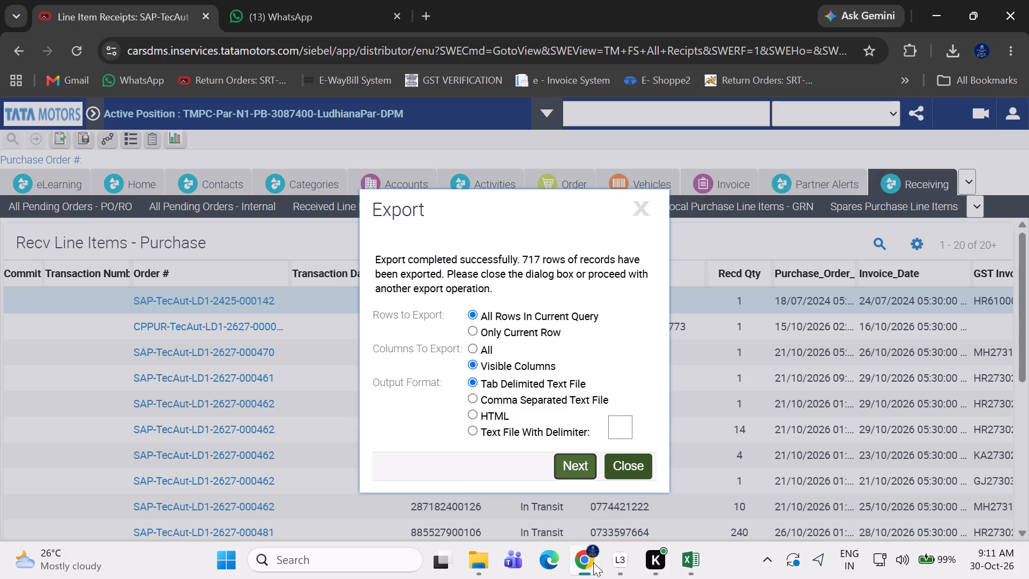
left_click(635, 470)
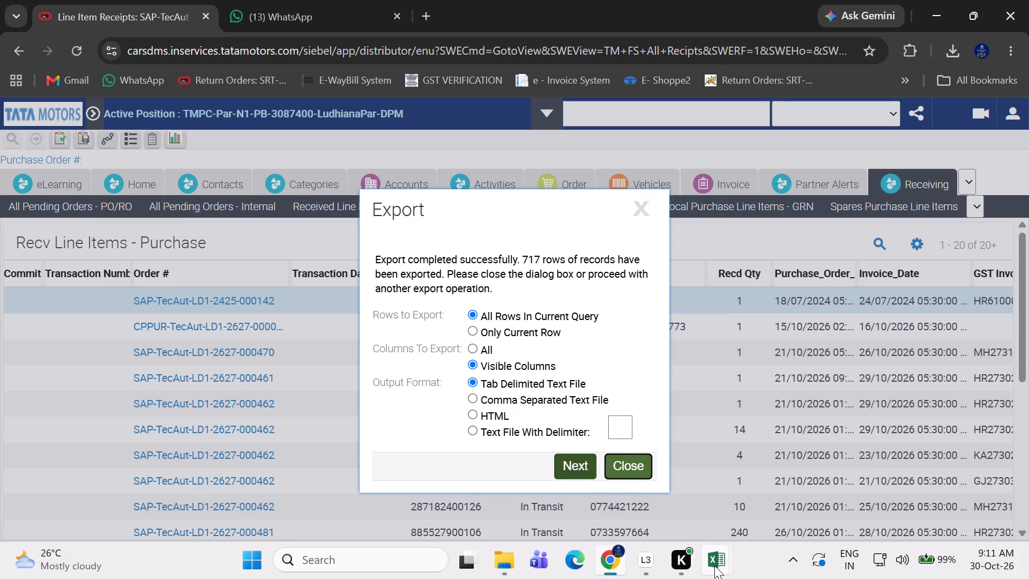
Switch to the output (51) workbook in Excel and close it without saving the changes.
left_click(714, 566)
left_click(840, 488)
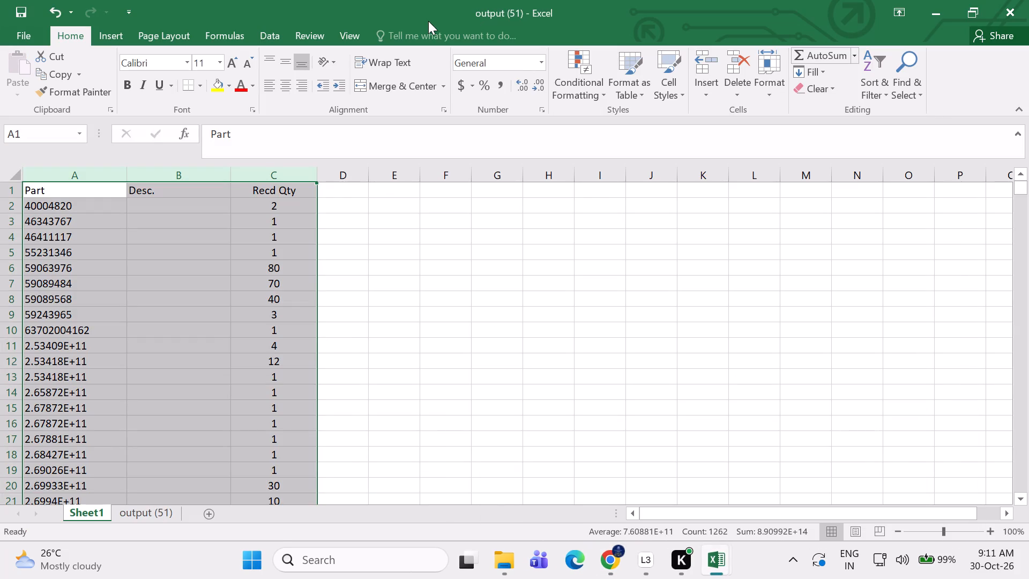
left_click(1026, 18)
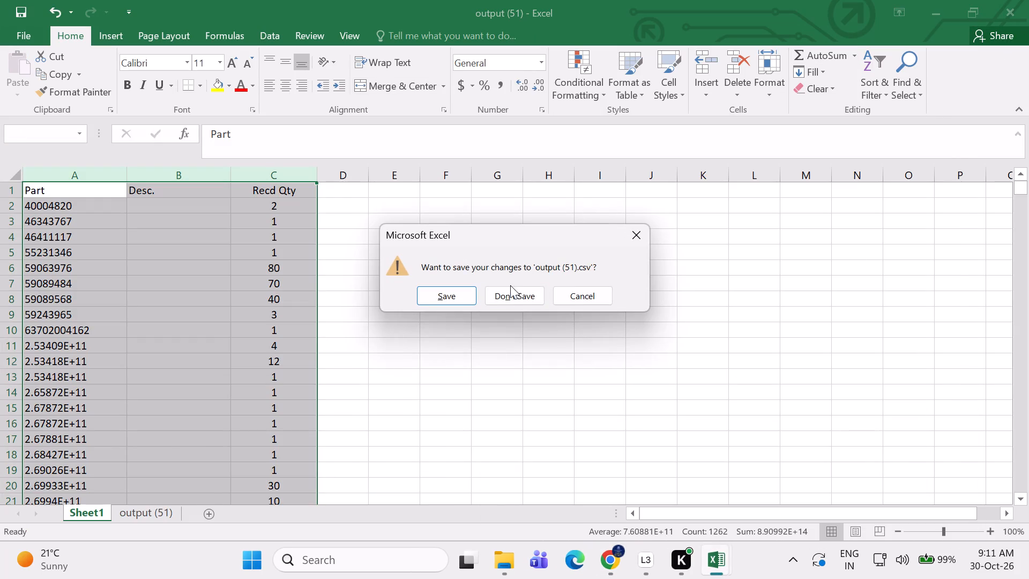
left_click(512, 298)
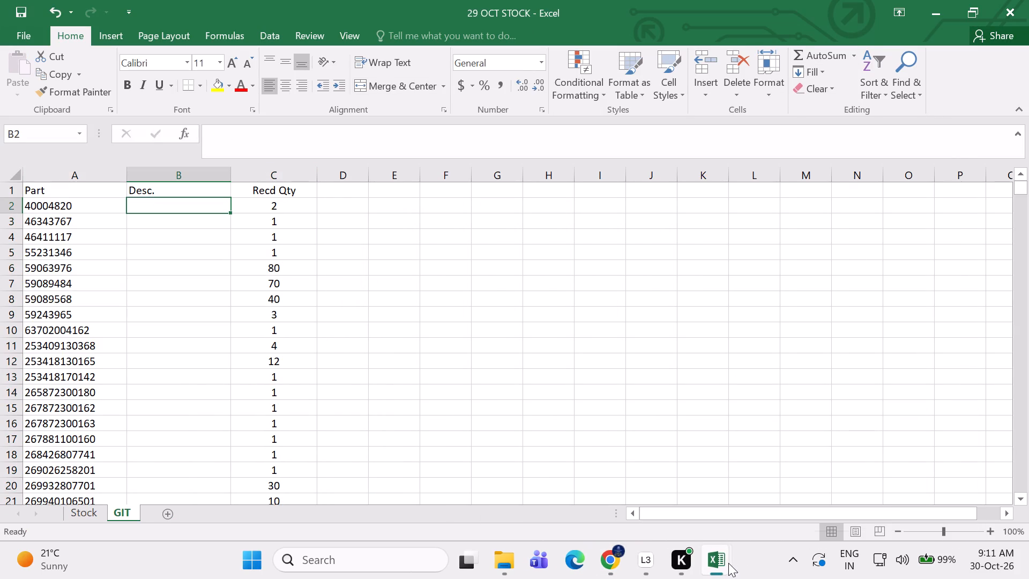
Switch to the Spares Consumption Invoice Line Items (28) workbook and close it without saving the changes.
left_click(778, 504)
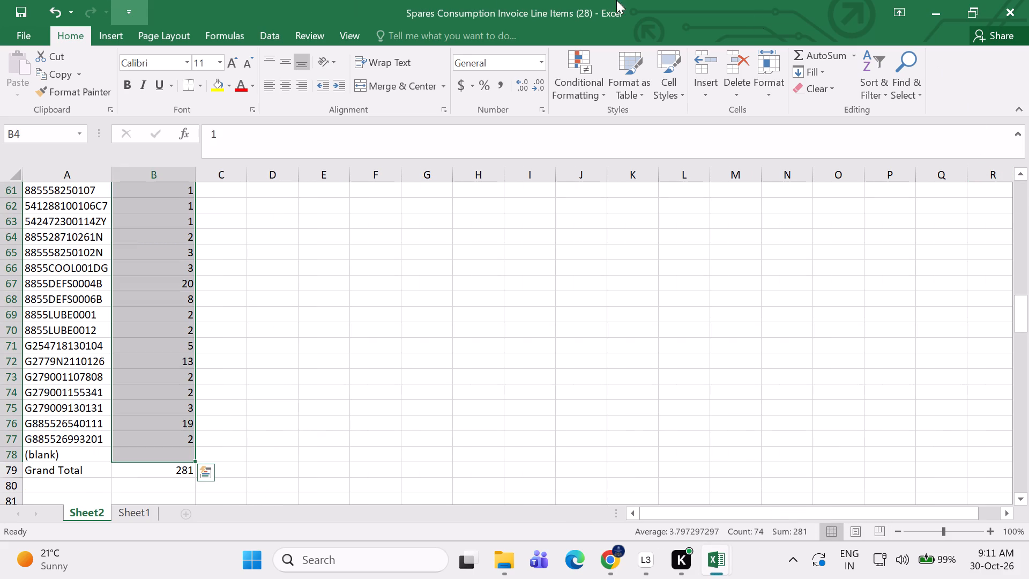
left_click(1025, 13)
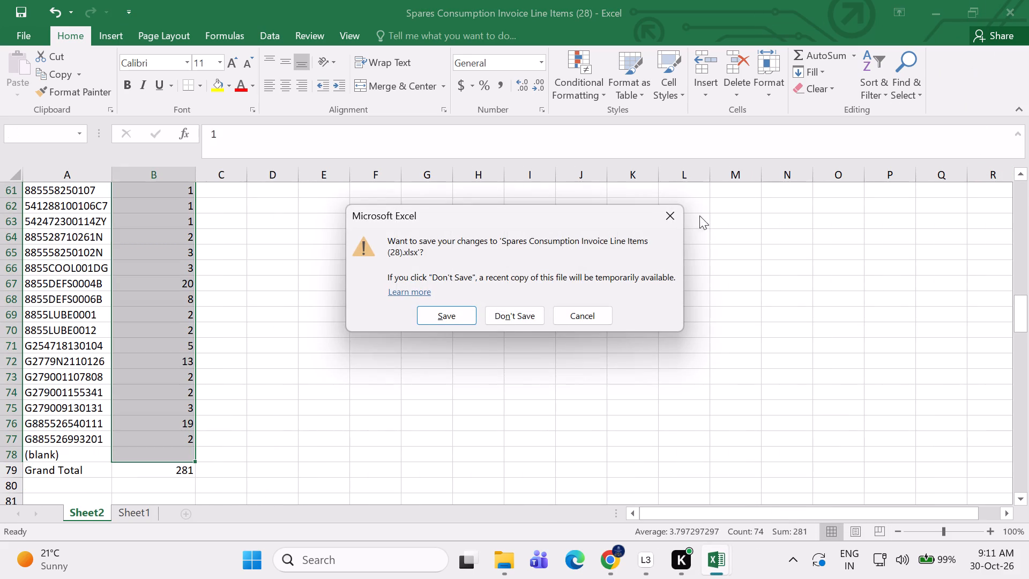
left_click(514, 318)
left_click(505, 361)
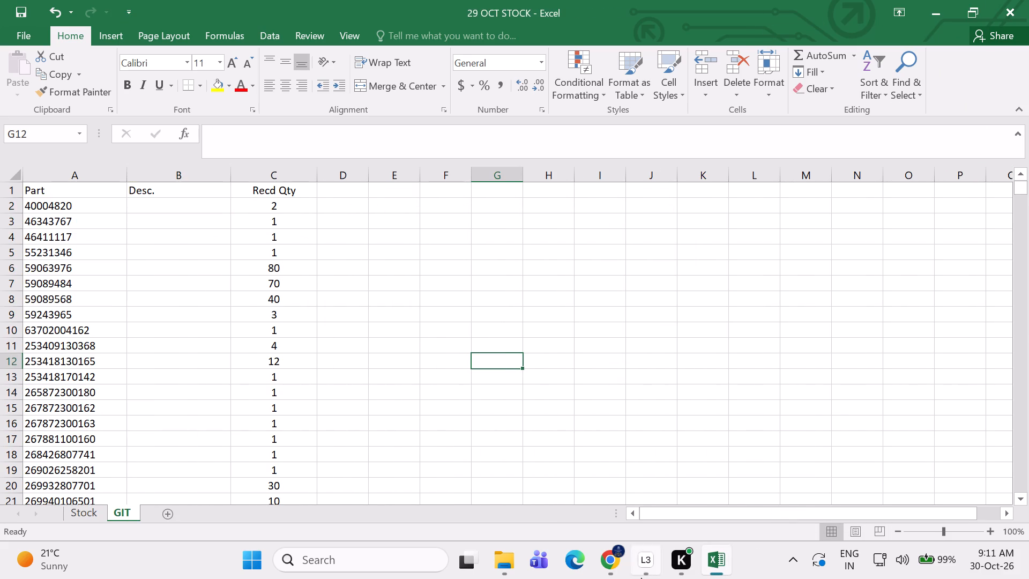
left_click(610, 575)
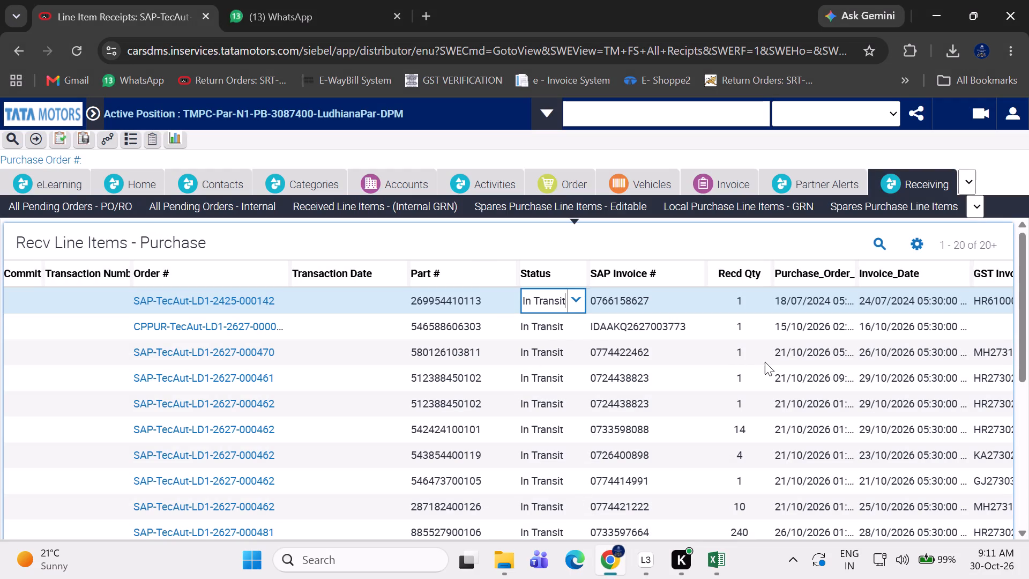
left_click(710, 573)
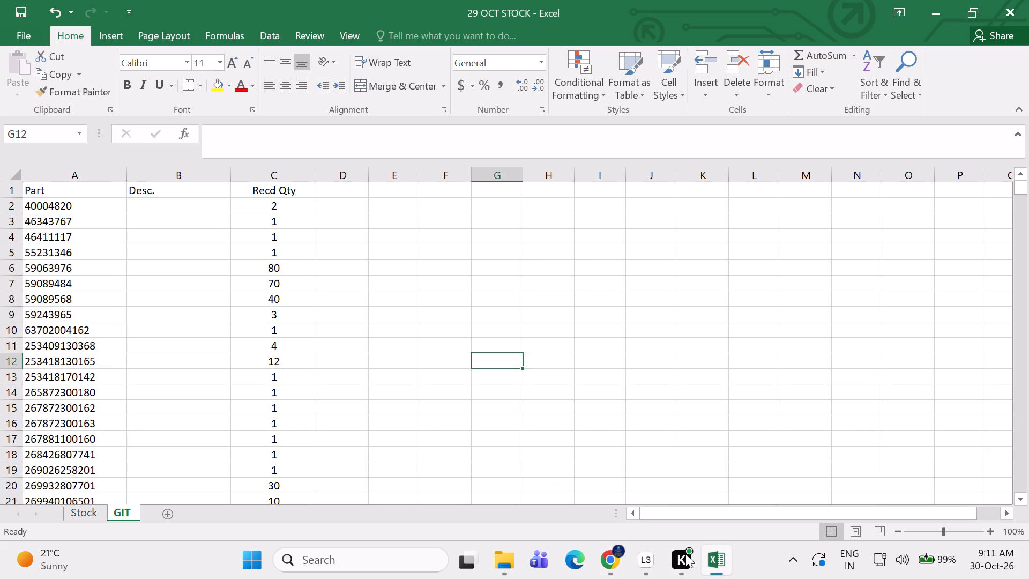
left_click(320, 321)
Switch to File Explorer and open the Price List- Oct 2026 workbook from the OCT-26 folder.
left_click(168, 209)
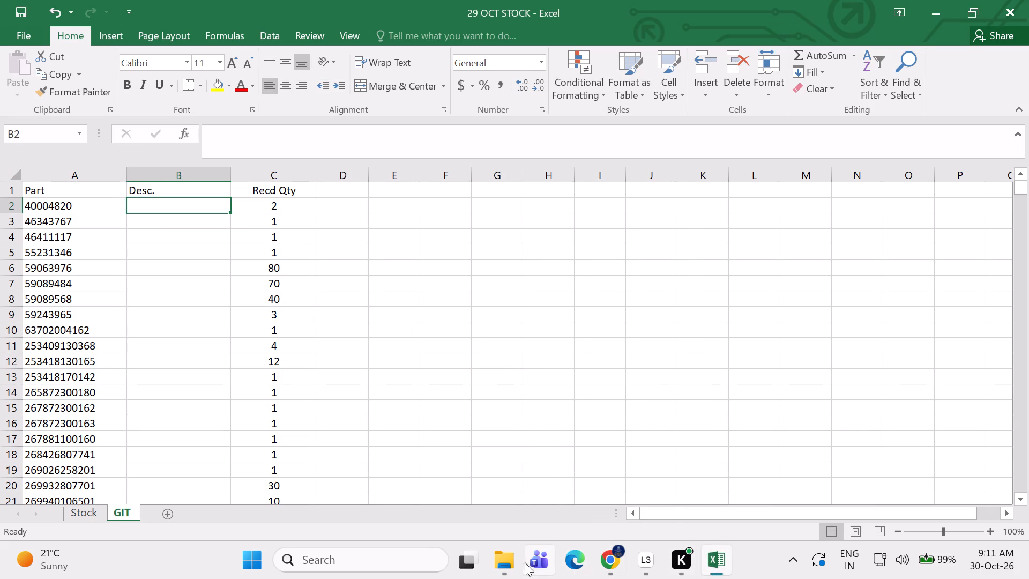
left_click(503, 562)
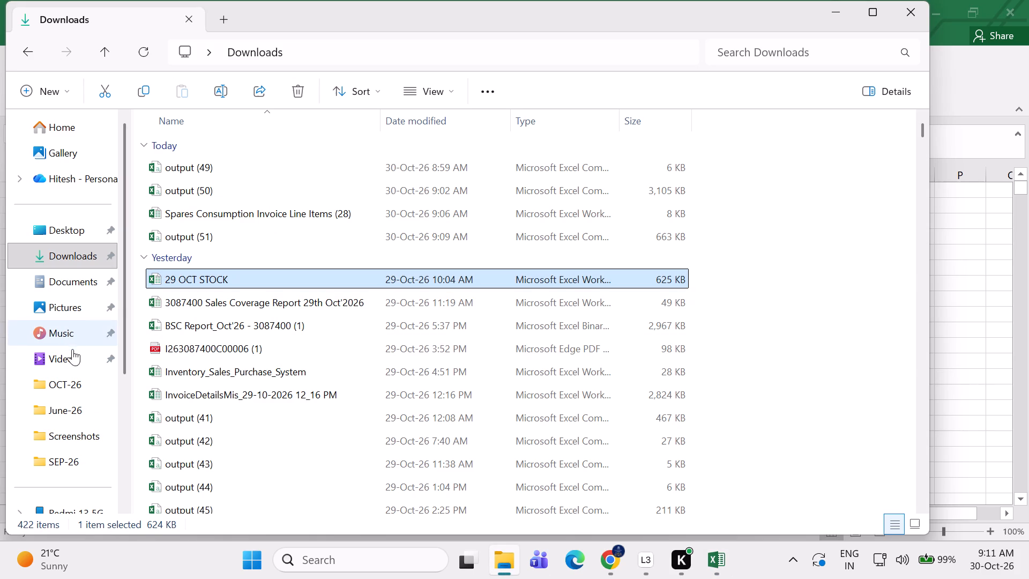
left_click(76, 390)
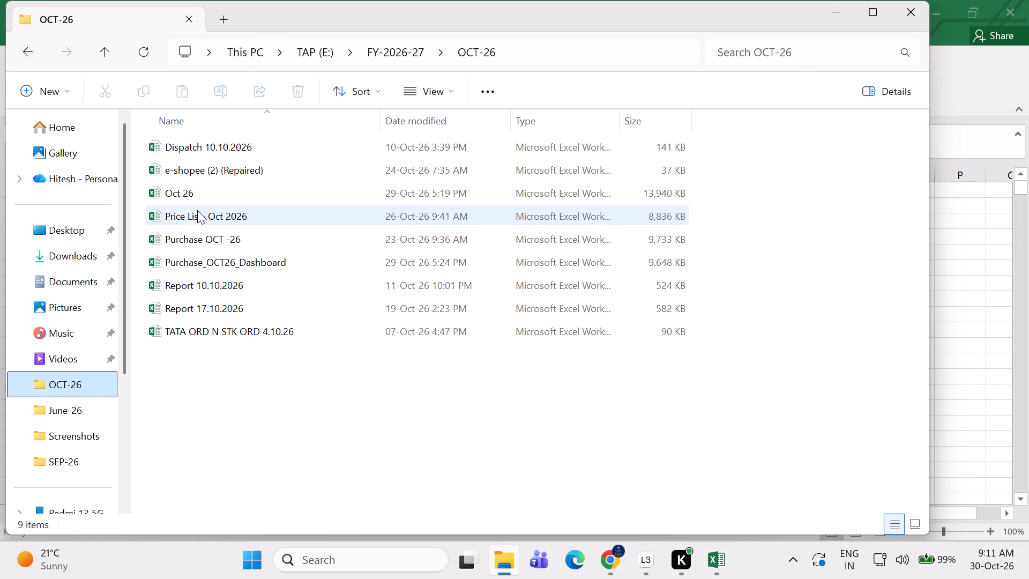
double_click(197, 210)
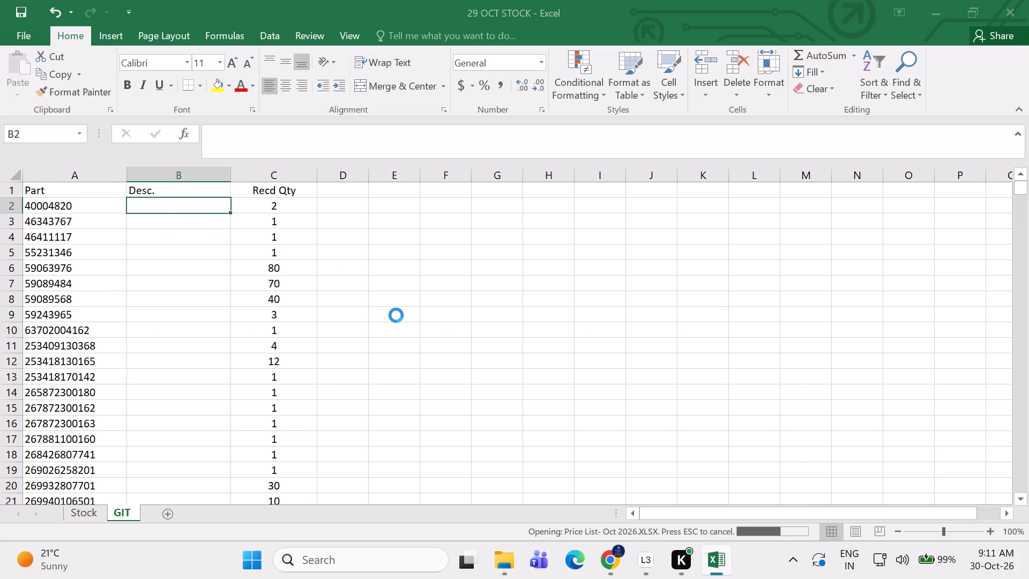
left_click(396, 315)
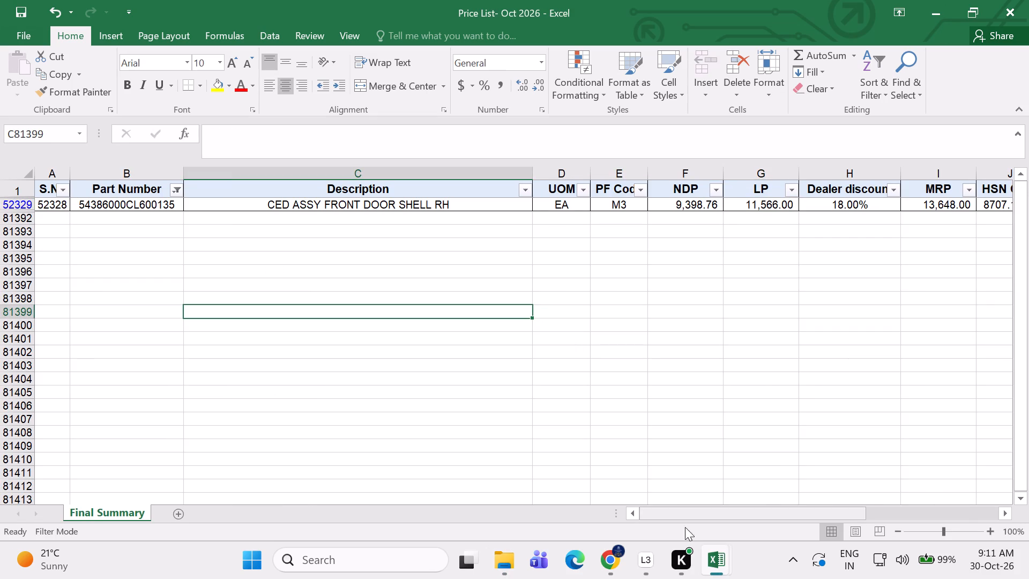
In the Stock sheet of 29 OCT STOCK, insert a column before Stock and give it the header NDP.
left_click(678, 510)
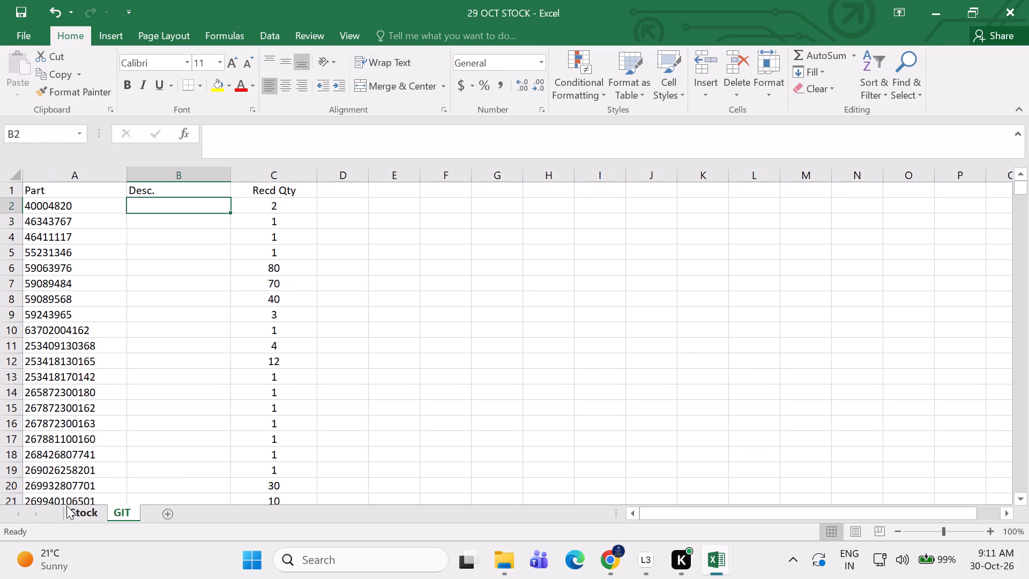
left_click(72, 509)
left_click(496, 172)
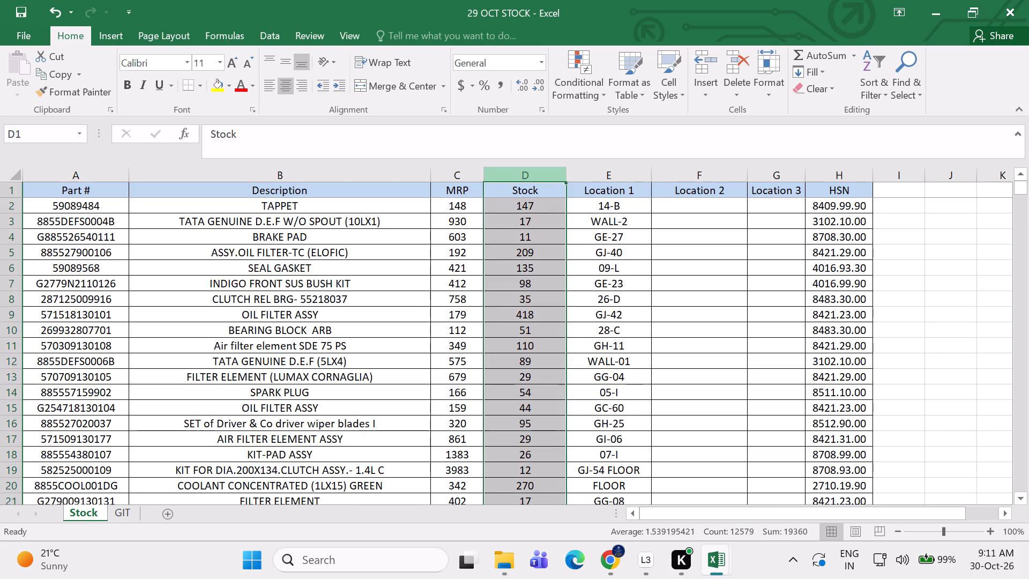
right_click(496, 172)
left_click(530, 279)
left_click(497, 189)
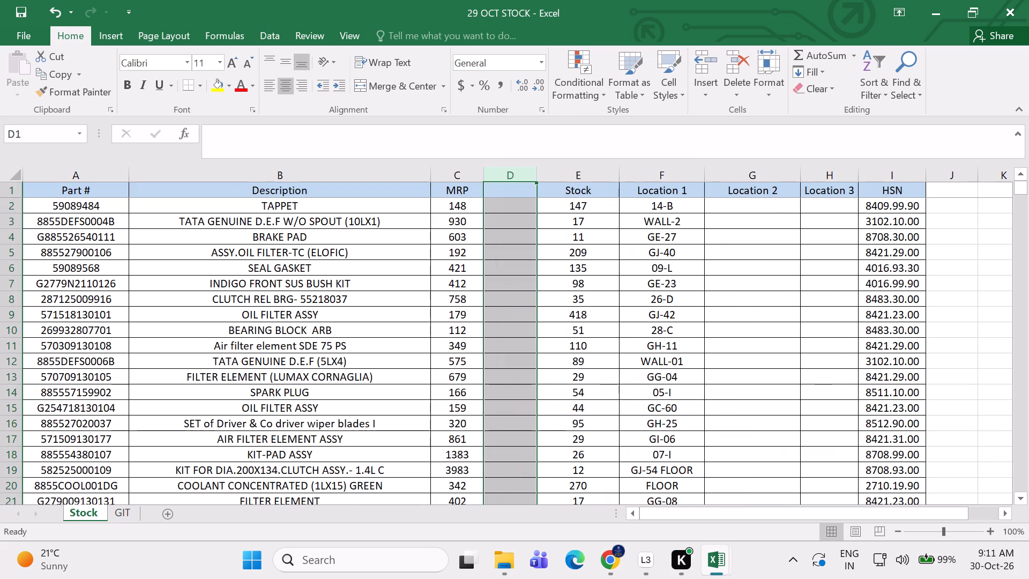
type("NDP")
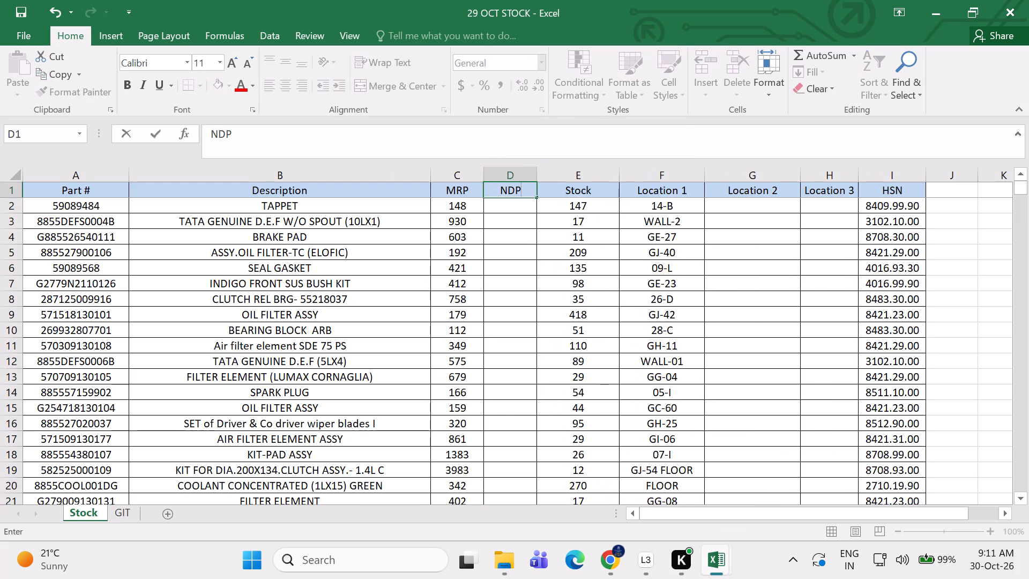
left_click(498, 266)
Fill the NDP column with an exact-match VLOOKUP of A2 in Price List- Oct 2026 columns B:F, returning column 5.
left_click(508, 209)
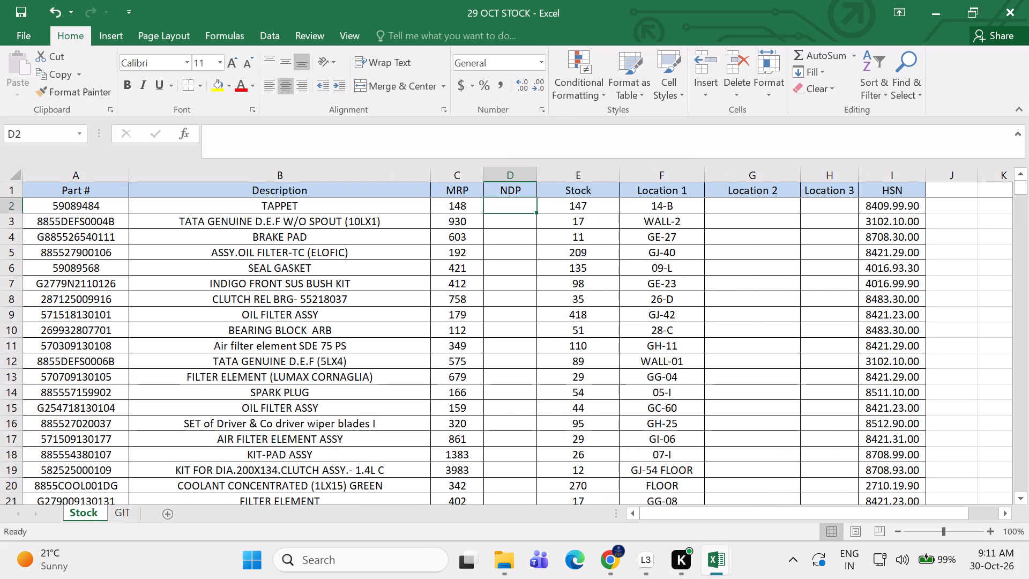
left_click(226, 38)
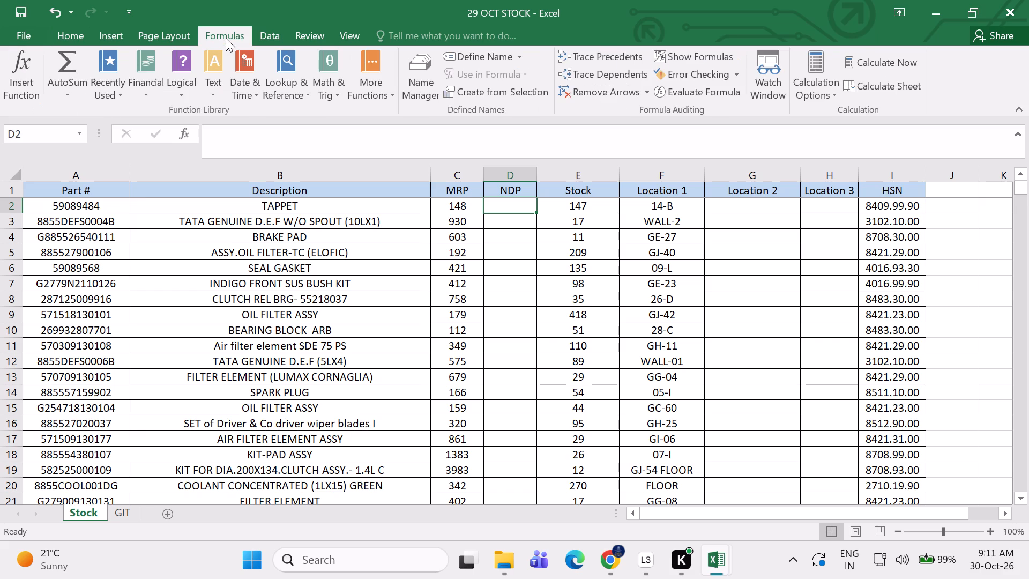
left_click(271, 83)
left_click(292, 419)
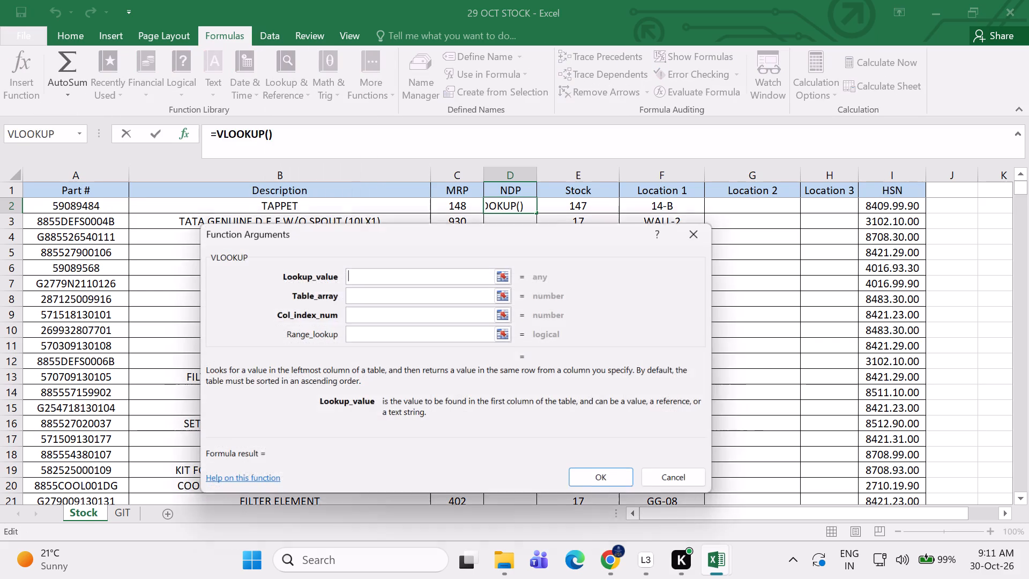
left_click(80, 209)
left_click(372, 301)
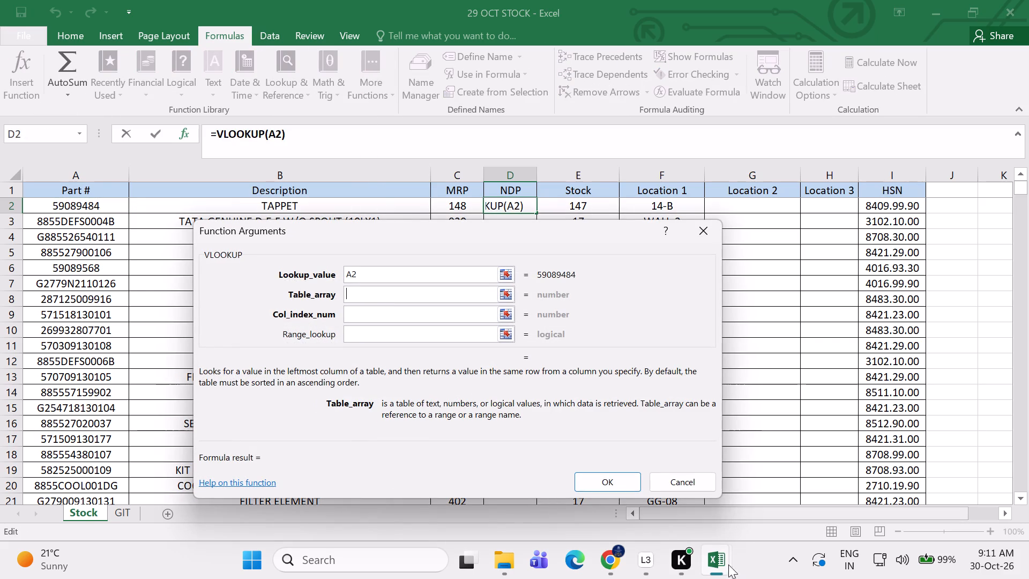
left_click(717, 563)
left_click(792, 482)
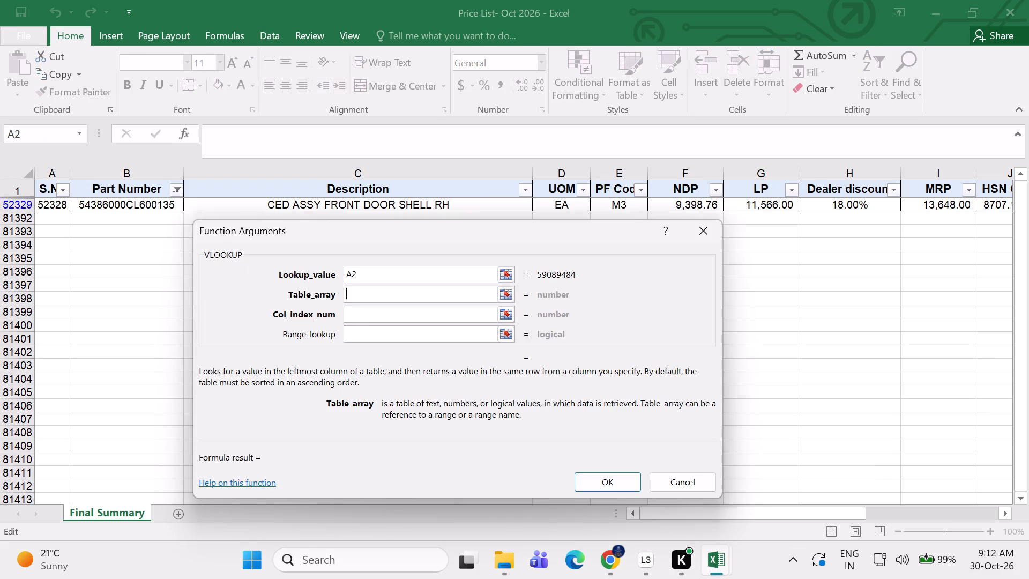
left_click_drag(137, 173, 684, 185)
left_click(401, 319)
key("5")
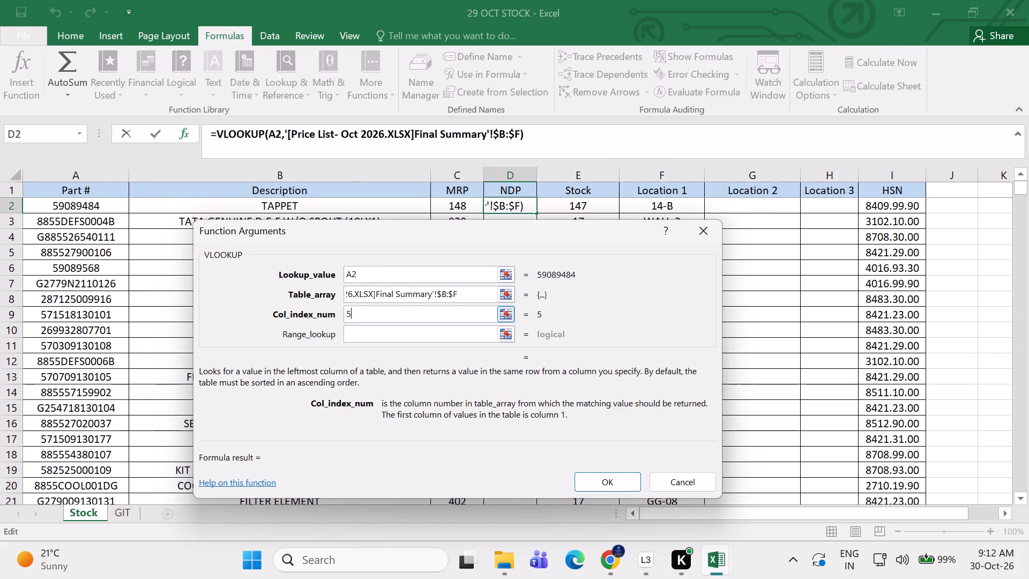
left_click(400, 337)
key("0")
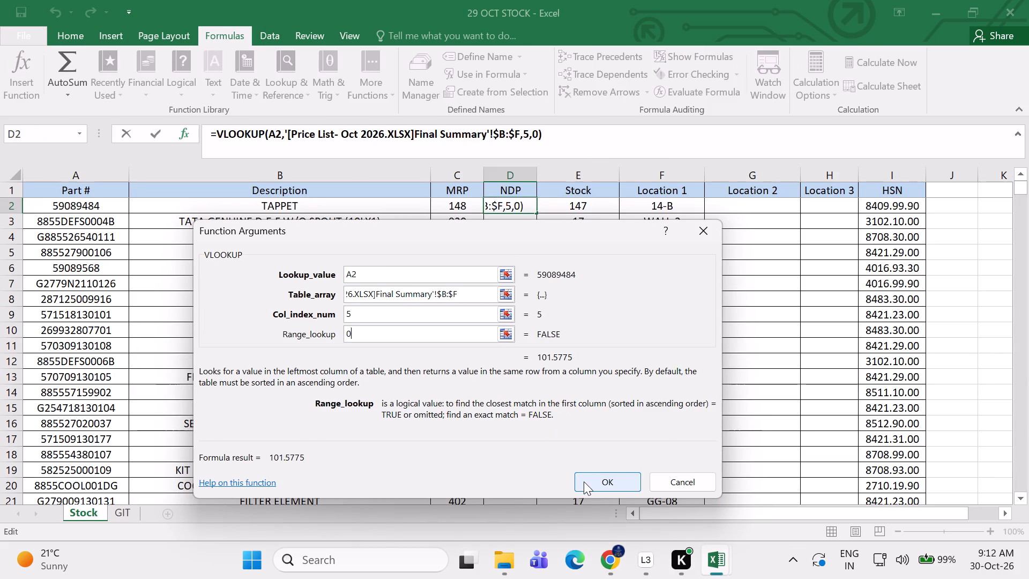
left_click(584, 481)
double_click(536, 213)
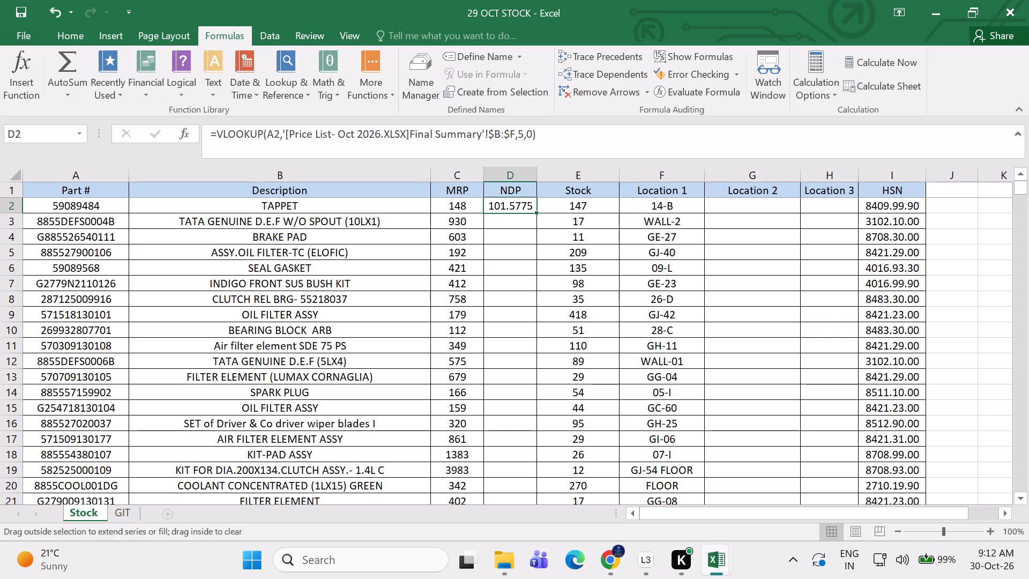
Format the NDP values as Number with no decimal places.
left_click(63, 37)
left_click(545, 63)
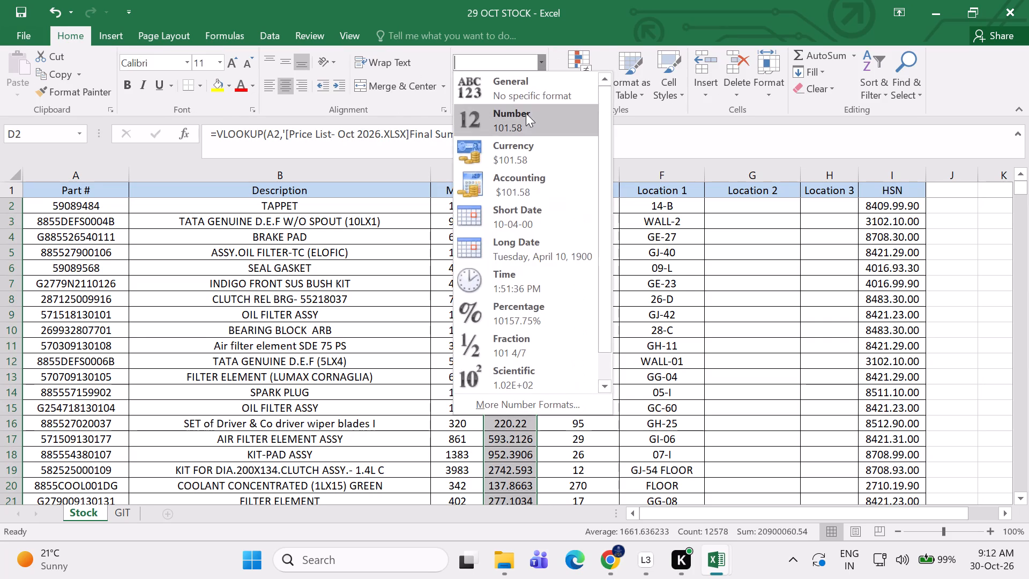
left_click(526, 115)
double_click(532, 84)
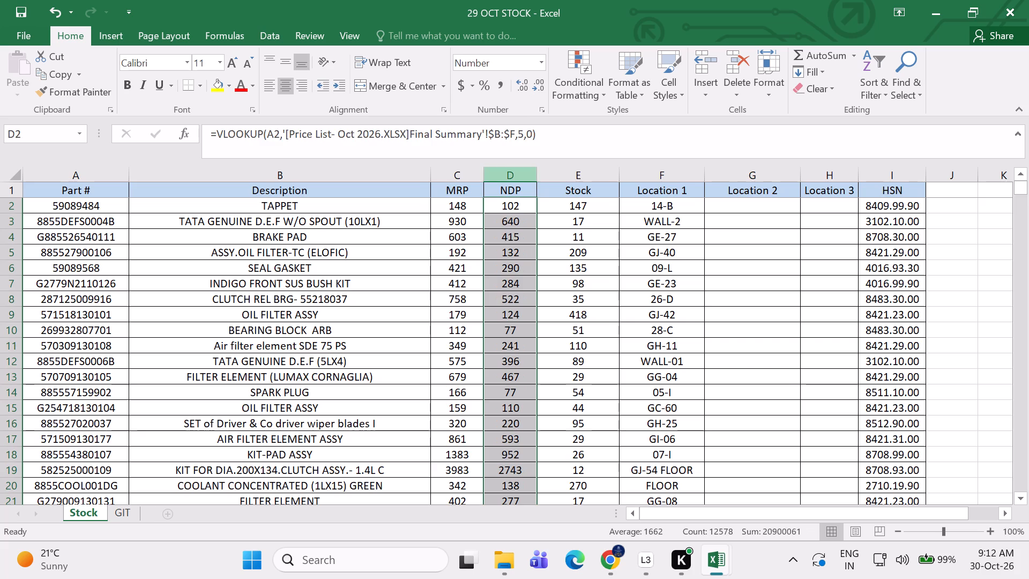
left_click(459, 243)
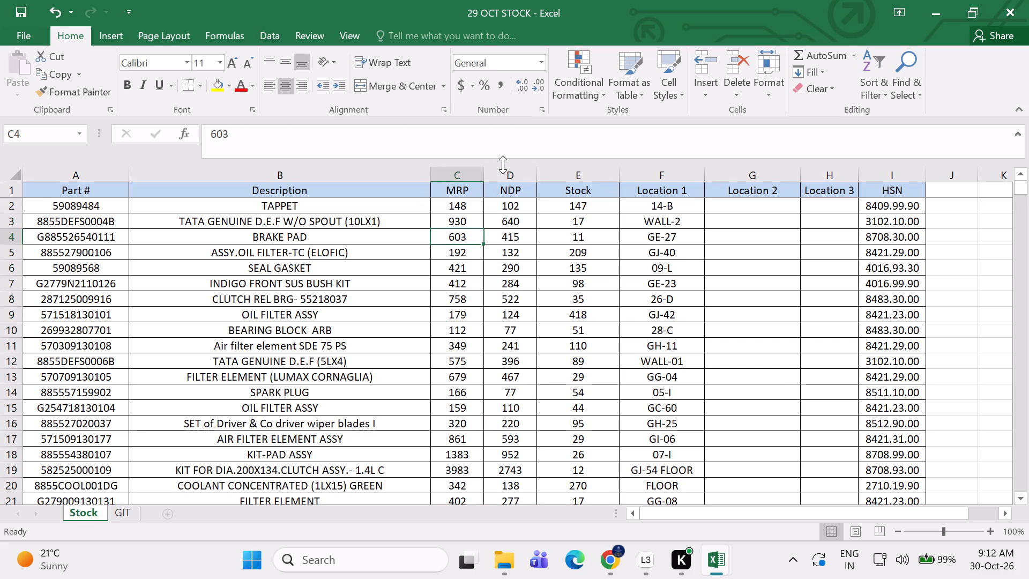
Replace the NDP column's formulas with their values by copying the column and pasting values only over itself.
left_click(504, 172)
key("ctrl+c")
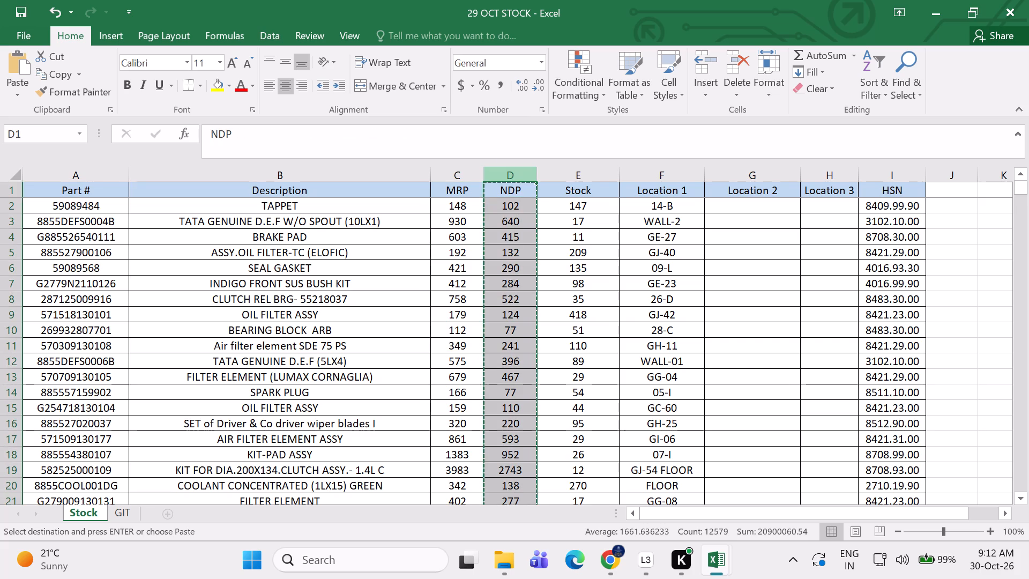
key("ctrl+alt+v")
key("v")
key("Return")
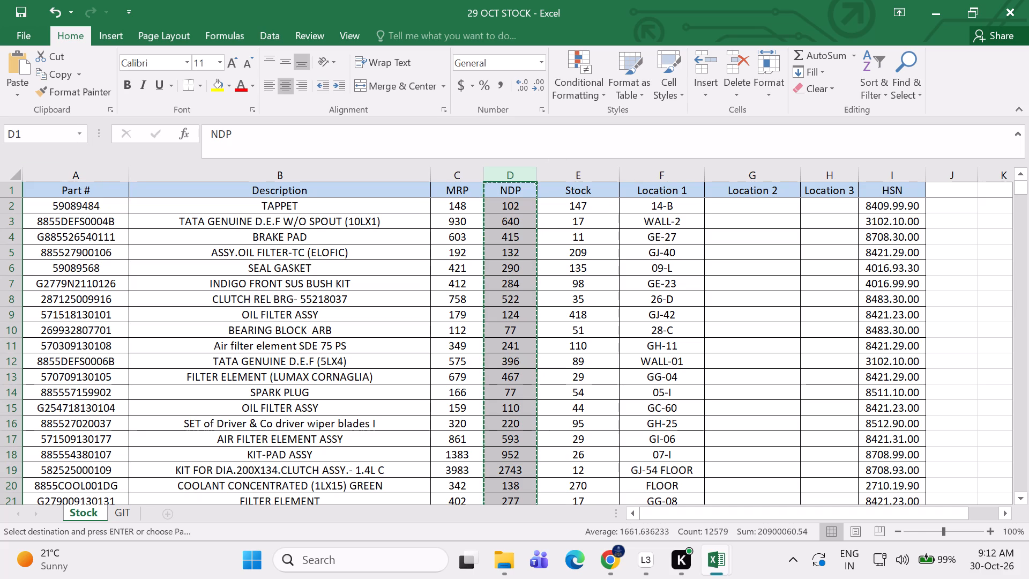
In GIT cell B2, enter an exact-match VLOOKUP of A2 in Price List- Oct 2026 columns B:C, returning column 2.
left_click(124, 514)
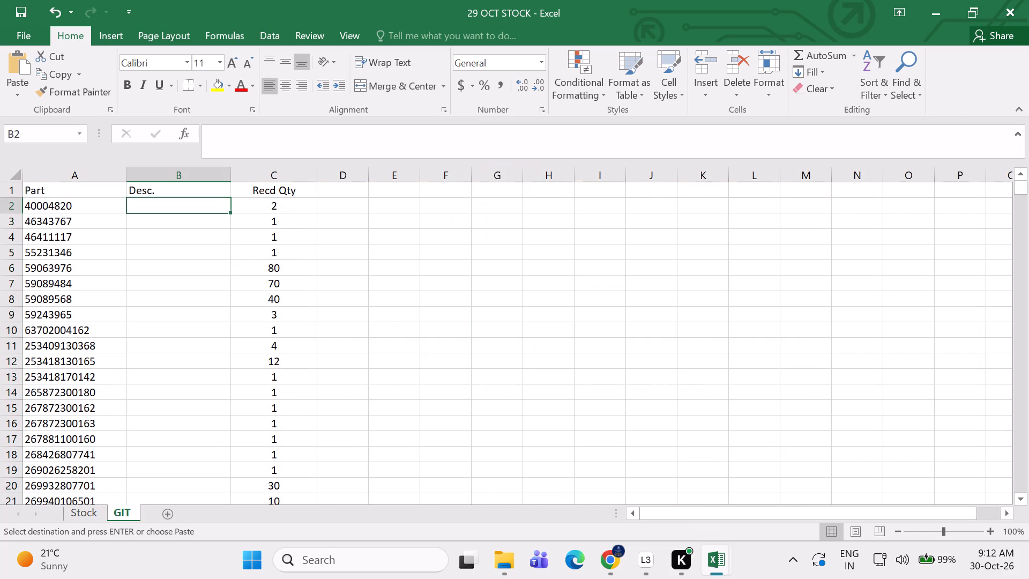
left_click(225, 40)
left_click(280, 84)
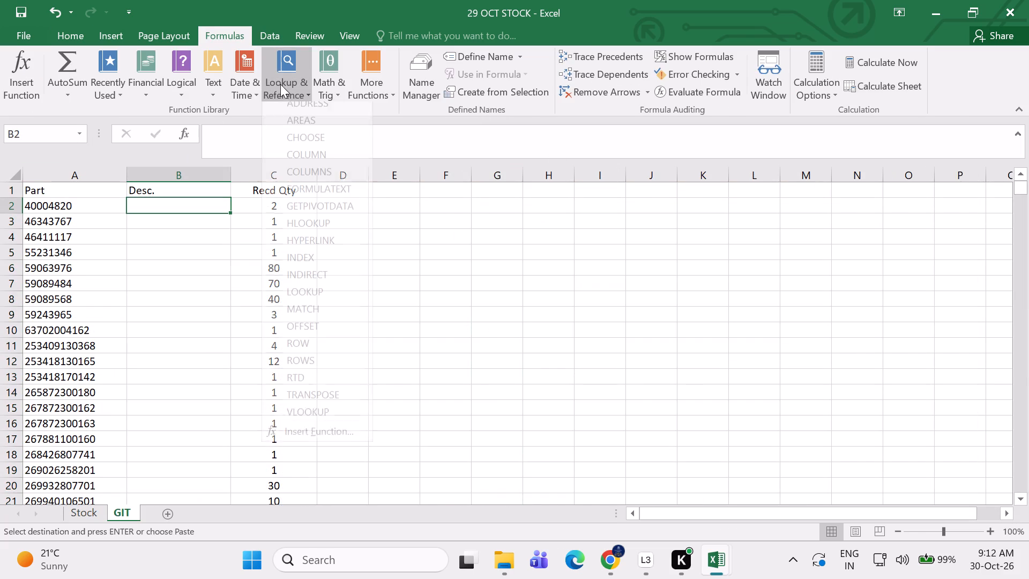
left_click(300, 419)
left_click(31, 202)
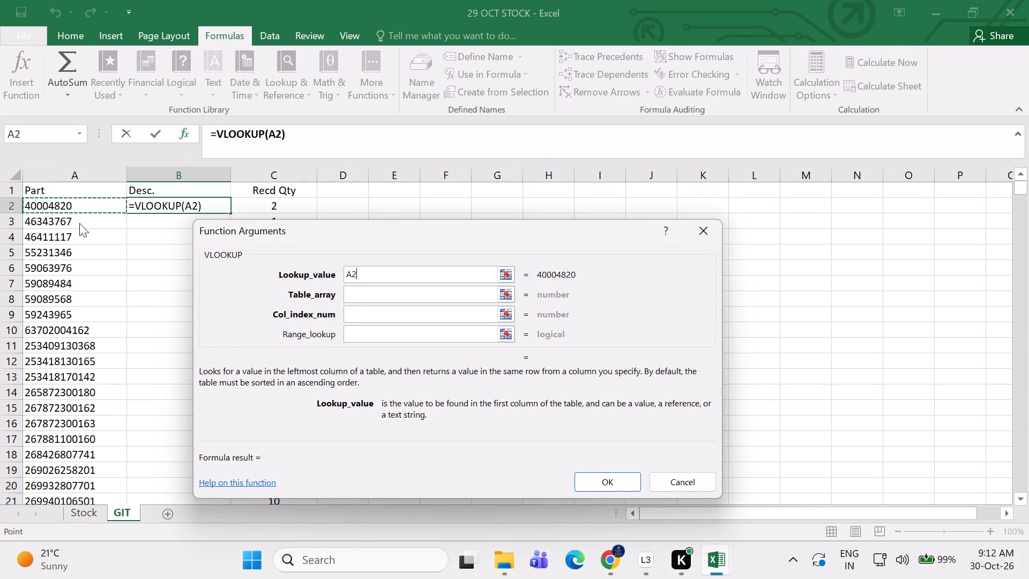
left_click(385, 291)
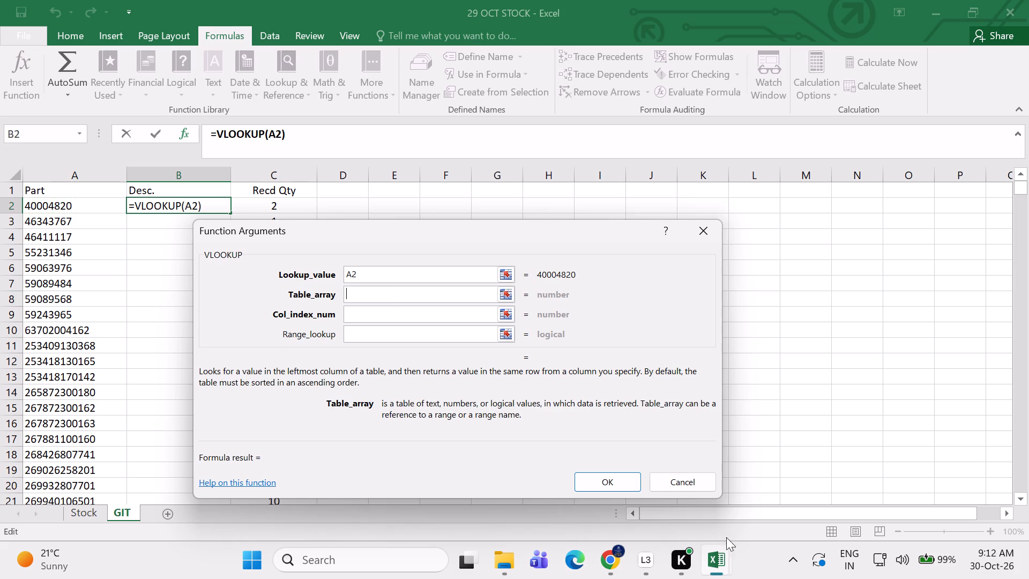
left_click(776, 485)
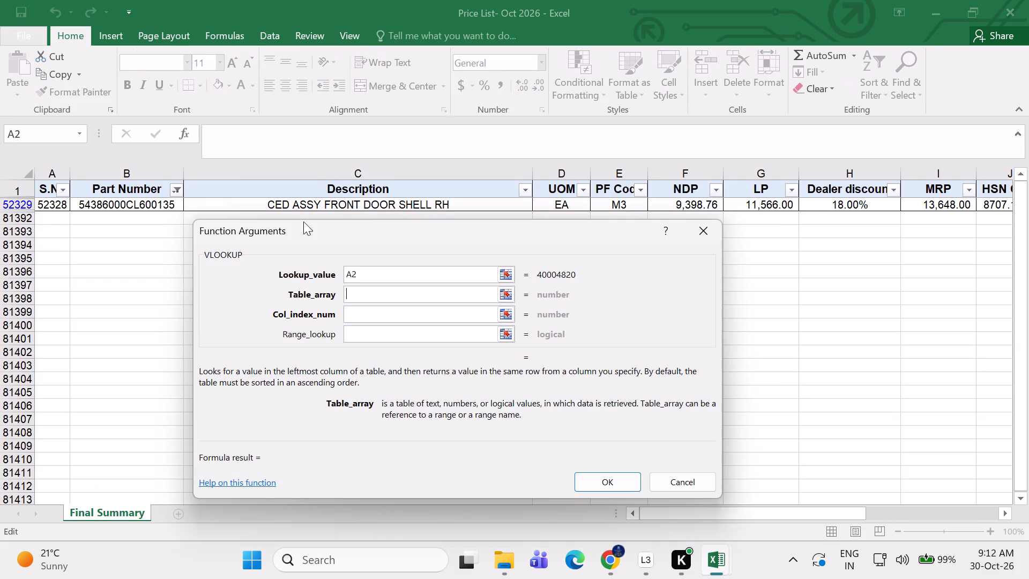
left_click_drag(172, 174, 217, 181)
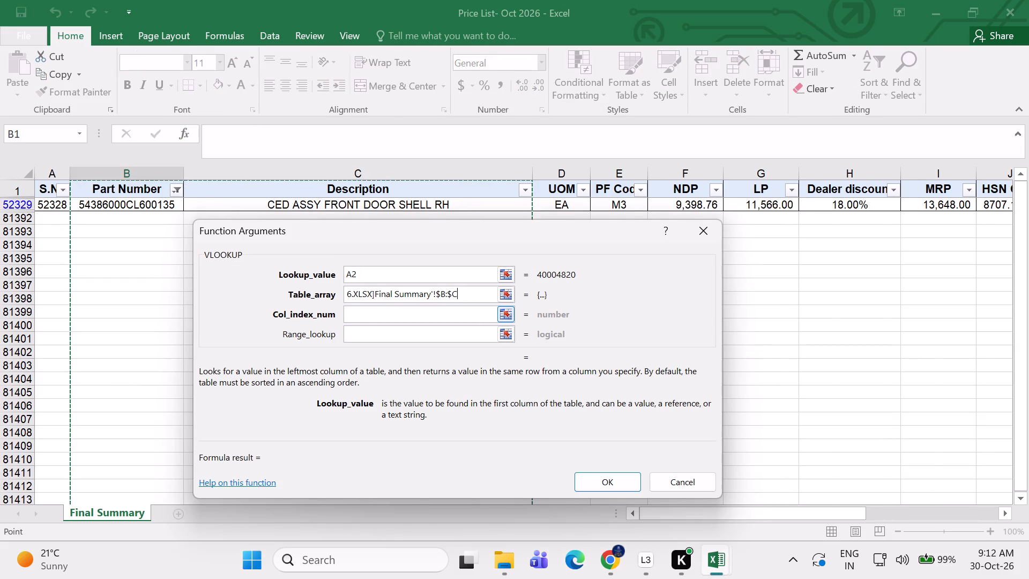
left_click(363, 320)
key("2")
left_click(366, 331)
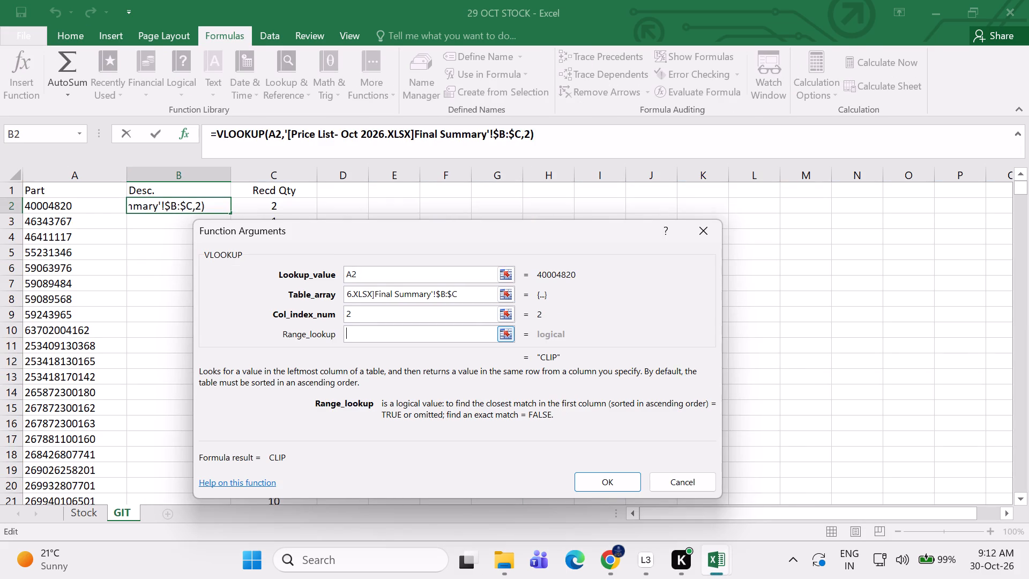
key("0")
left_click(620, 478)
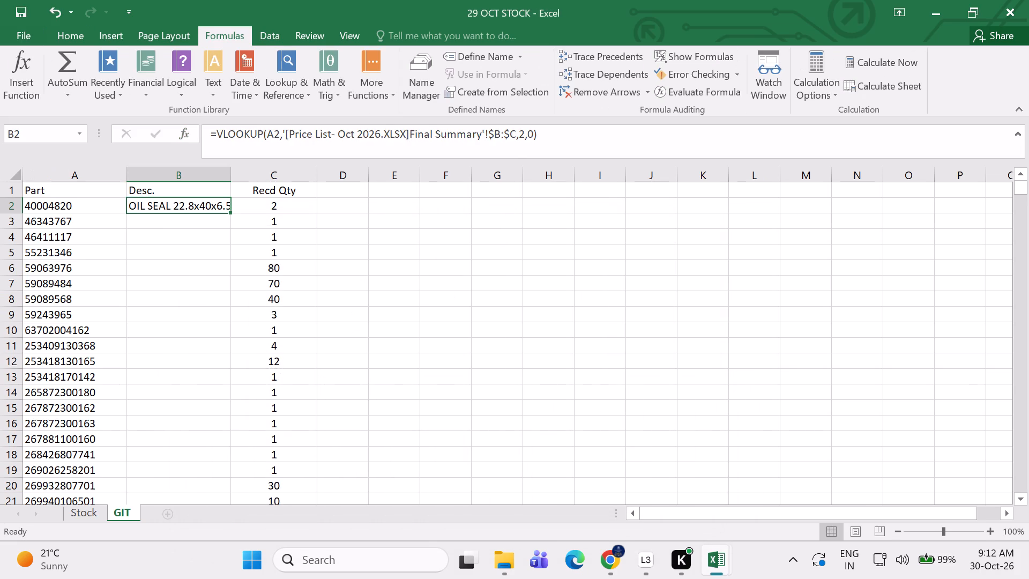
Fill the description lookup down the GIT sheet's Desc. column and autofit the width of column B.
double_click(230, 212)
double_click(230, 177)
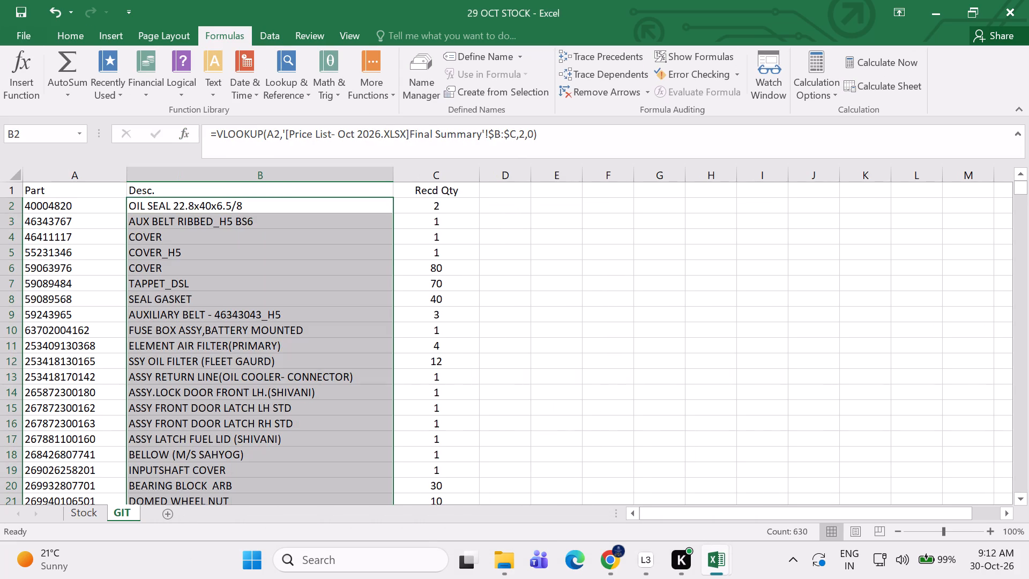
Replace the Desc. column's formulas with their values by copying the filled cells and pasting values only over them.
key("ctrl+c")
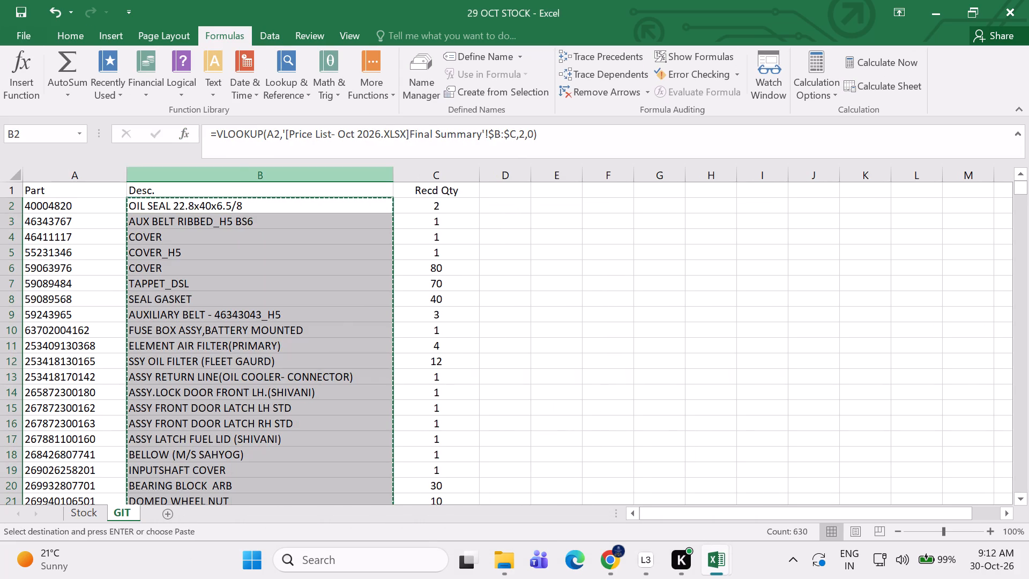
key("ctrl+alt+v")
key("v")
key("Return")
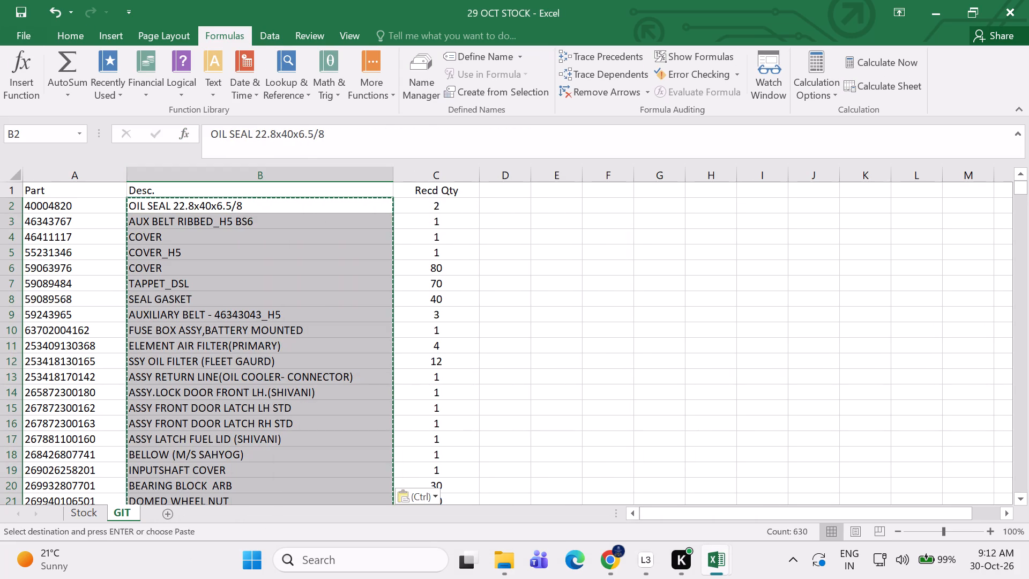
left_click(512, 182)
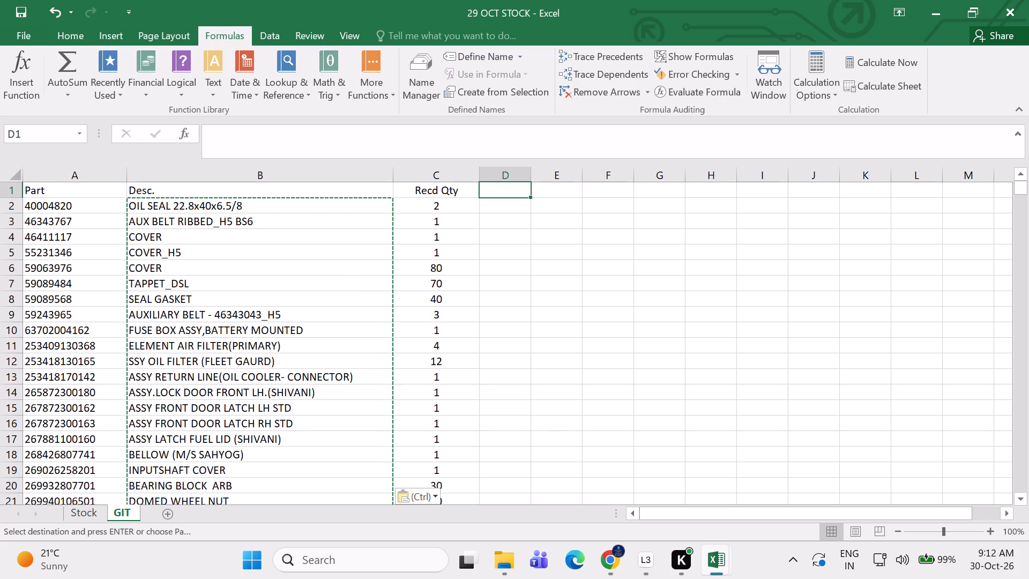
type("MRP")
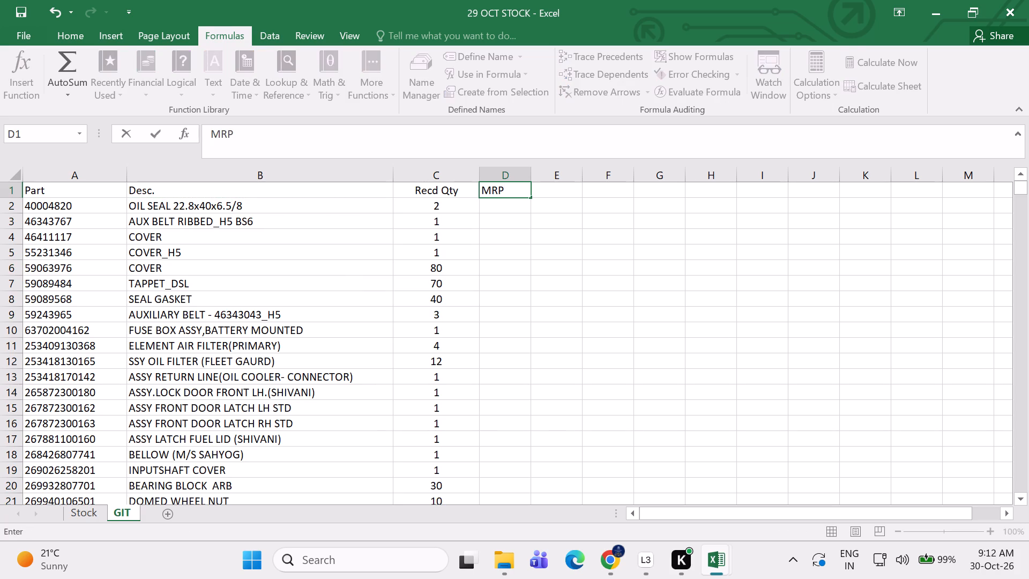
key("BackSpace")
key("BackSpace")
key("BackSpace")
Insert two blank columns before Recd Qty on the GIT sheet and narrow both, making column C about 7.27 wide.
left_click(444, 175)
right_click(444, 175)
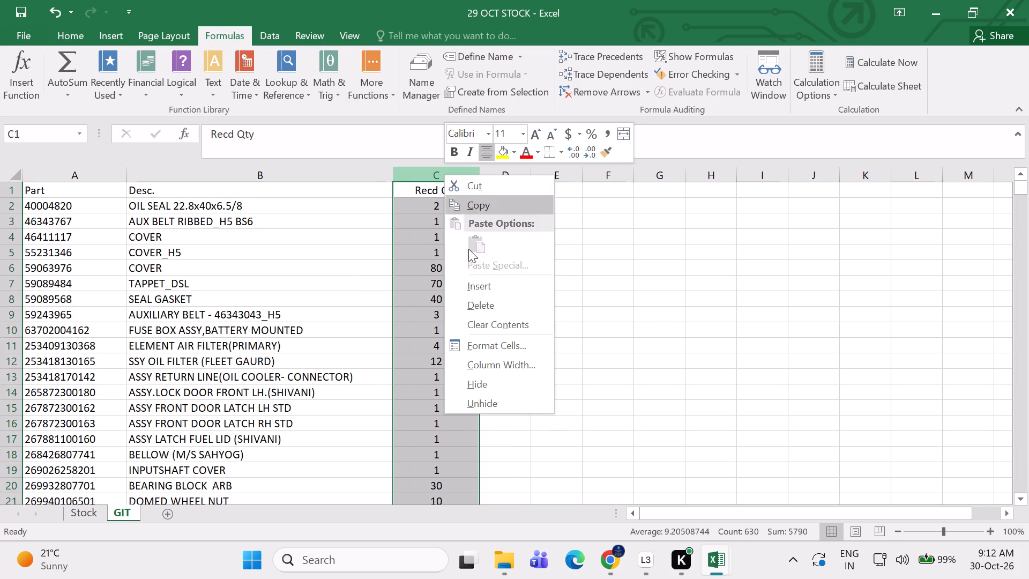
left_click(474, 281)
left_click(423, 189)
left_click_drag(658, 173, 445, 170)
left_click(466, 172)
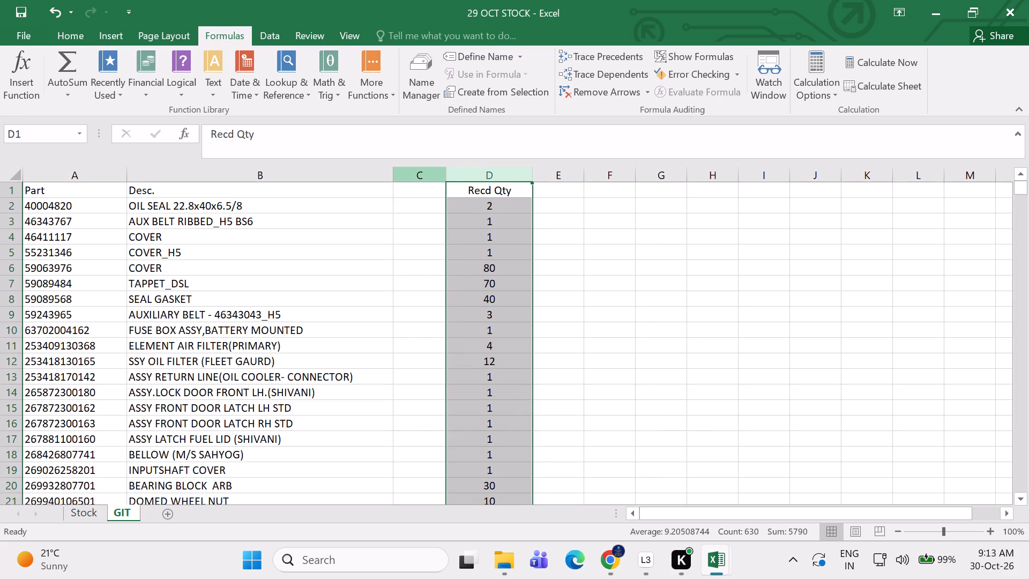
left_click(431, 174)
right_click(431, 174)
left_click(449, 277)
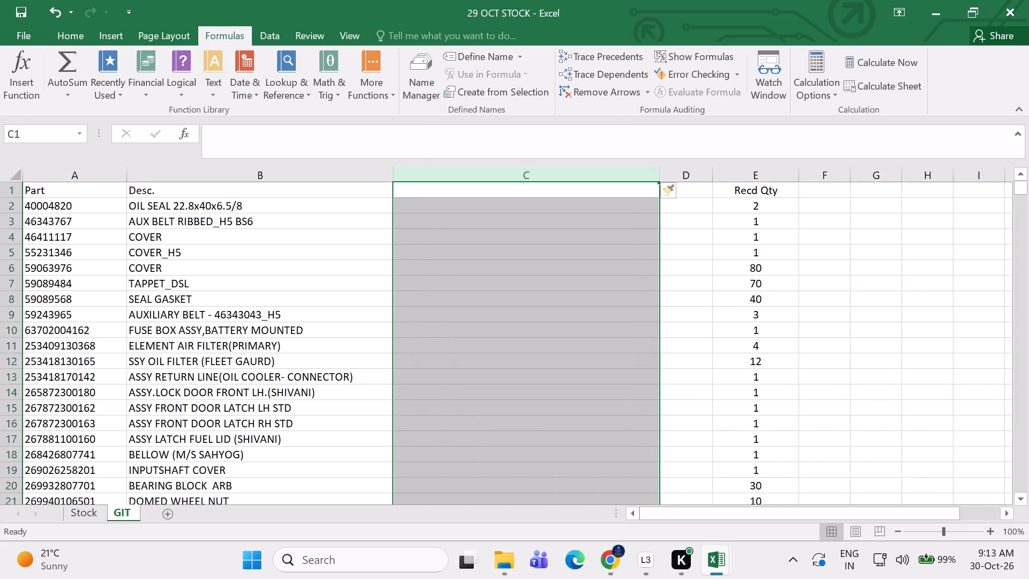
left_click_drag(662, 177, 443, 196)
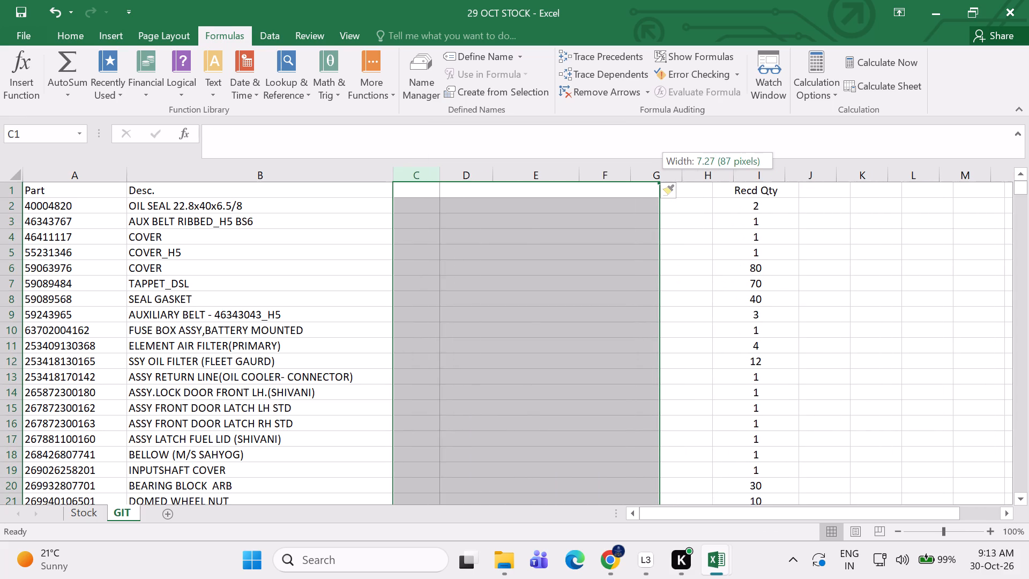
left_click_drag(443, 196, 442, 196)
Enter the headers MRP in C1 and NDP in D1.
left_click(421, 191)
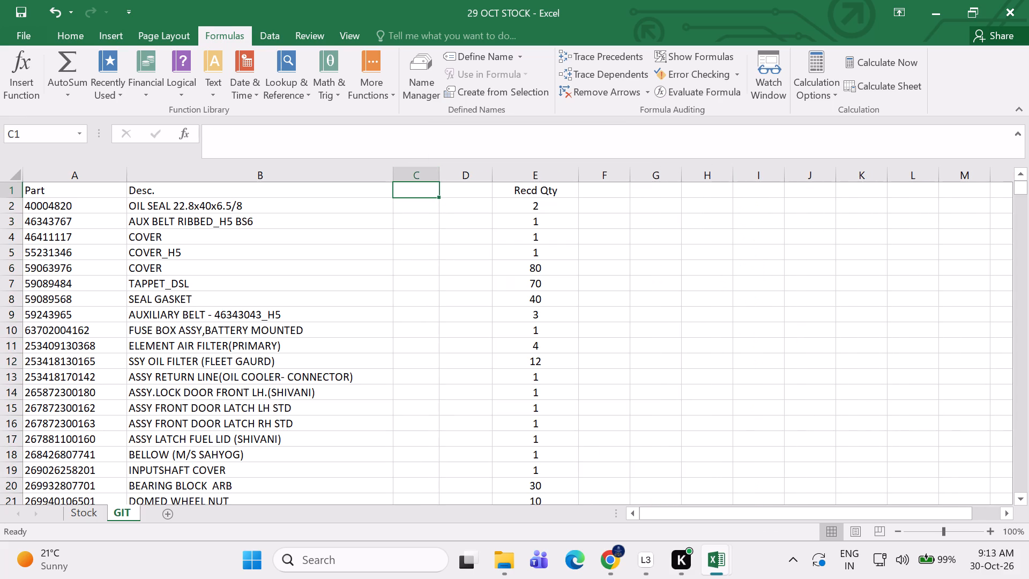
type("MRP")
key("Tab")
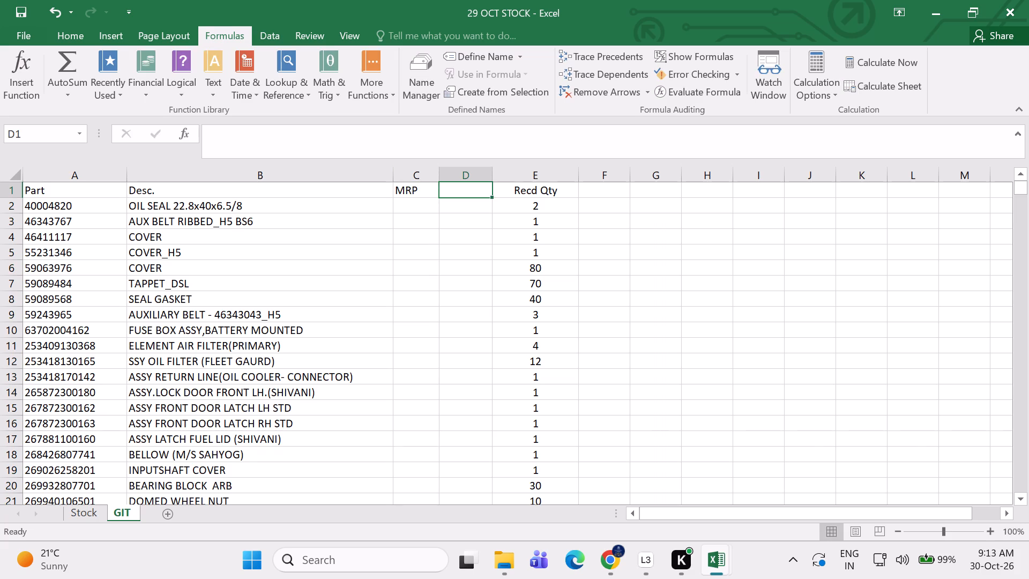
type("NDP")
left_click(431, 246)
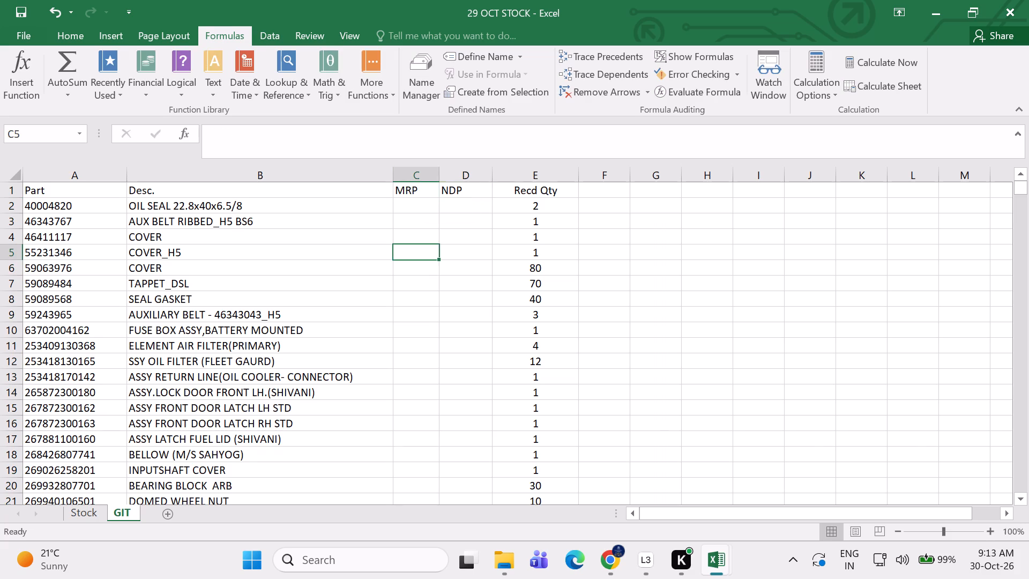
Fill the MRP column with an exact-match VLOOKUP of A2 in Price List- Oct 2026 columns B:I, returning column 8.
left_click(408, 206)
left_click(279, 92)
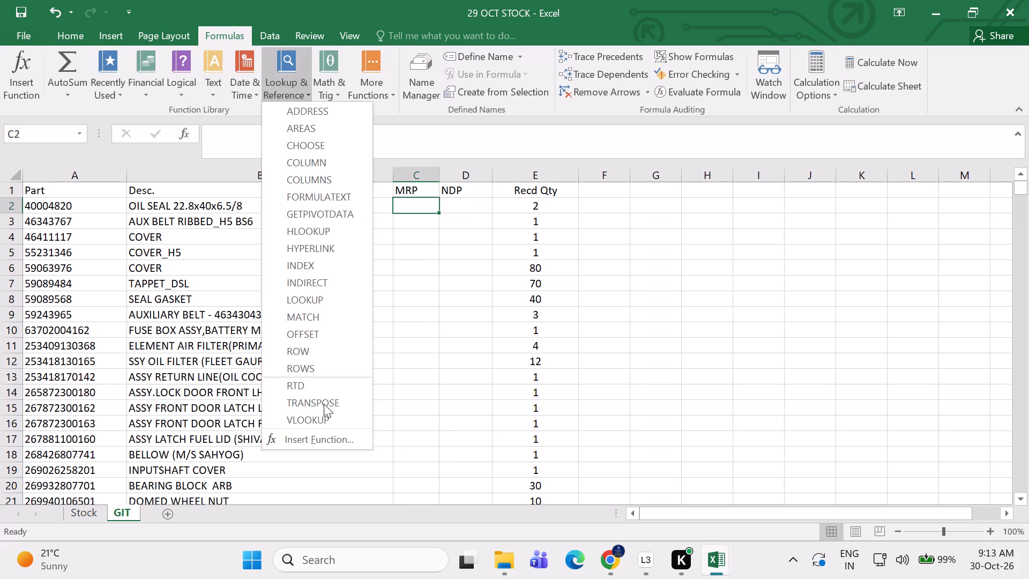
left_click(324, 423)
left_click(44, 205)
left_click(387, 294)
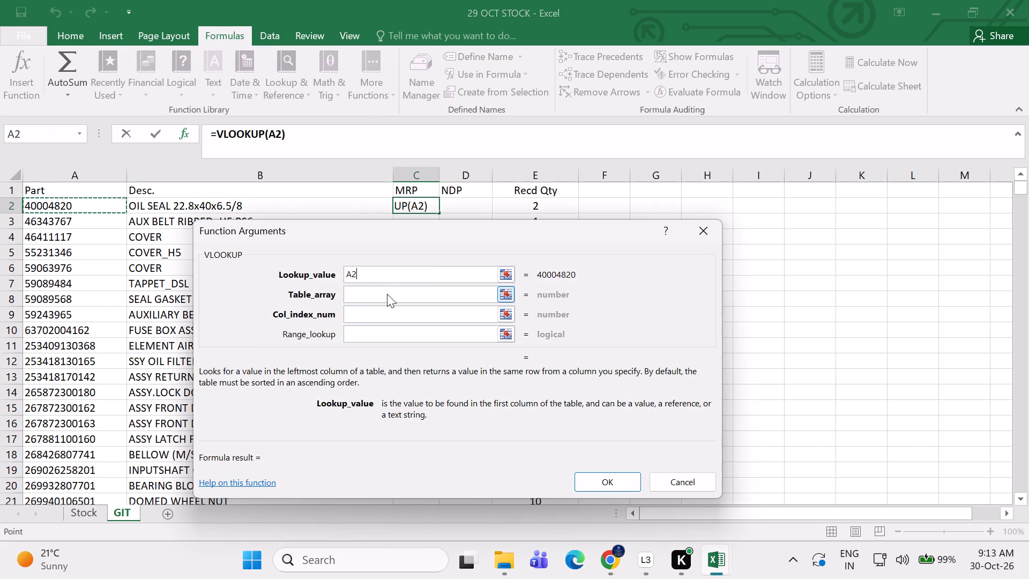
left_click(717, 562)
left_click(791, 494)
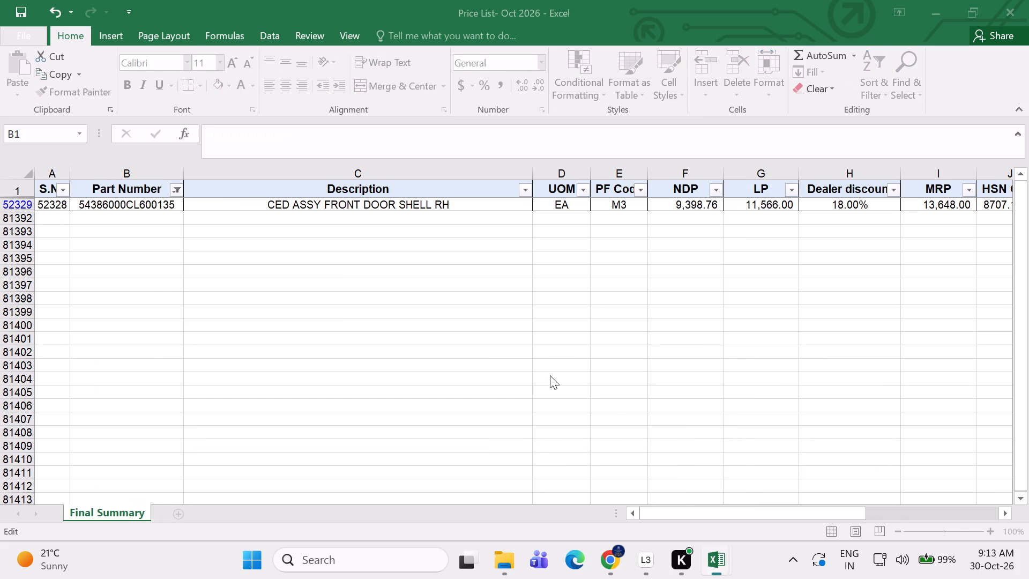
left_click_drag(144, 175, 919, 197)
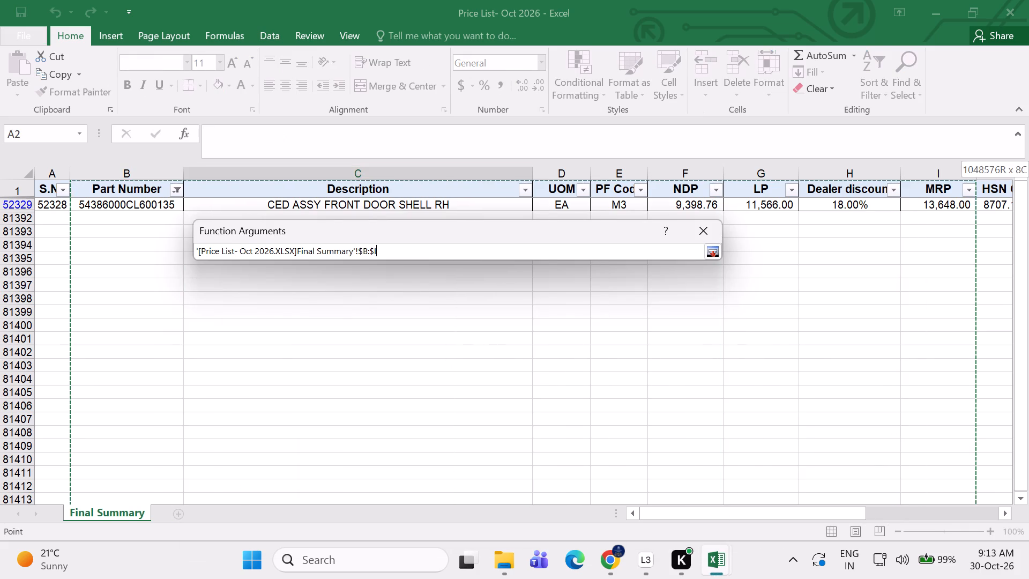
left_click_drag(919, 197, 919, 197)
left_click(397, 312)
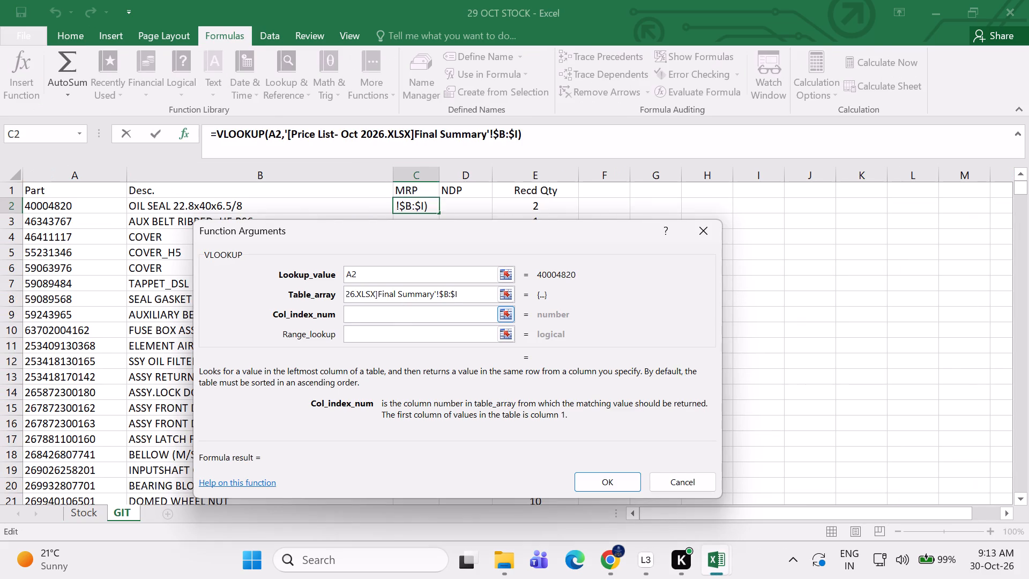
key("8")
left_click(392, 338)
key("0")
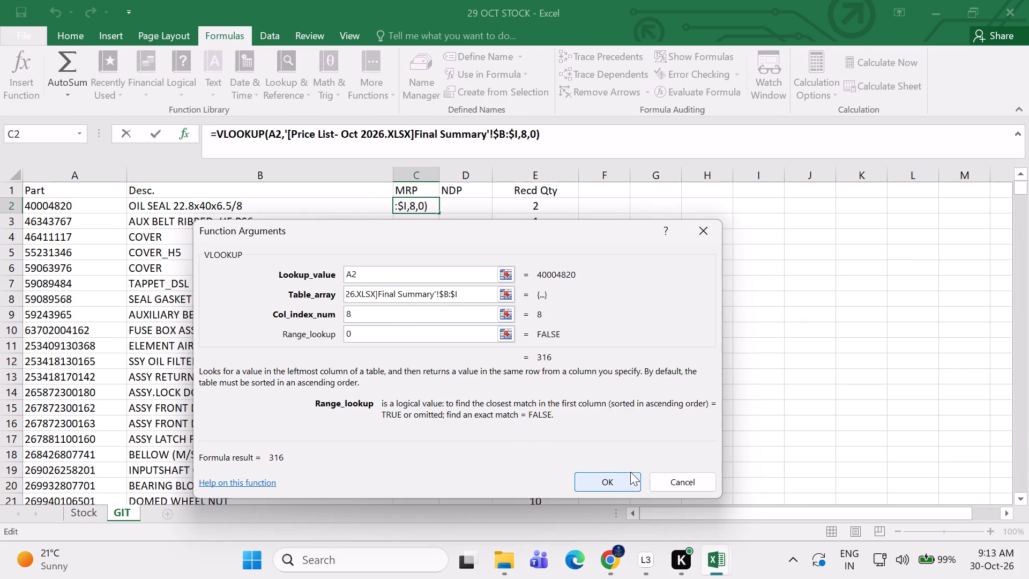
left_click(624, 478)
double_click(439, 214)
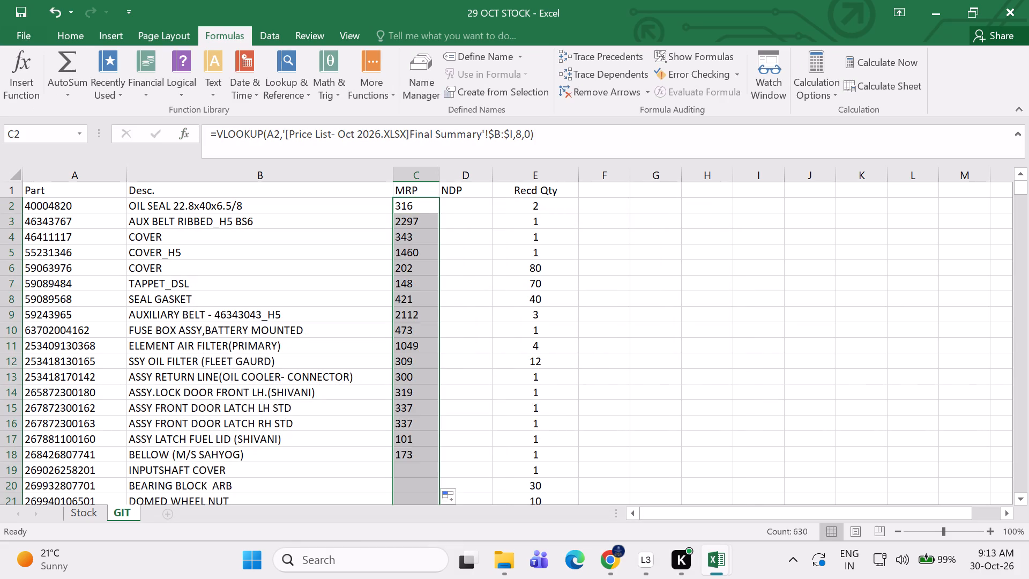
Fill the GIT sheet's NDP column with an exact-match VLOOKUP of A2 in Price List- Oct 2026 columns B:F, returning column 5.
left_click(455, 200)
left_click(285, 63)
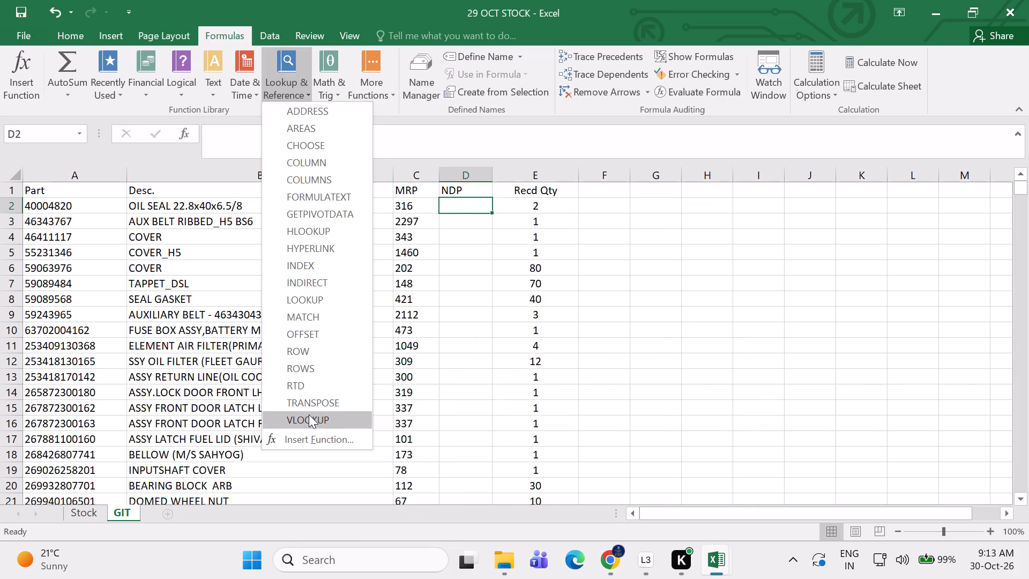
left_click(309, 414)
left_click(79, 202)
left_click(373, 293)
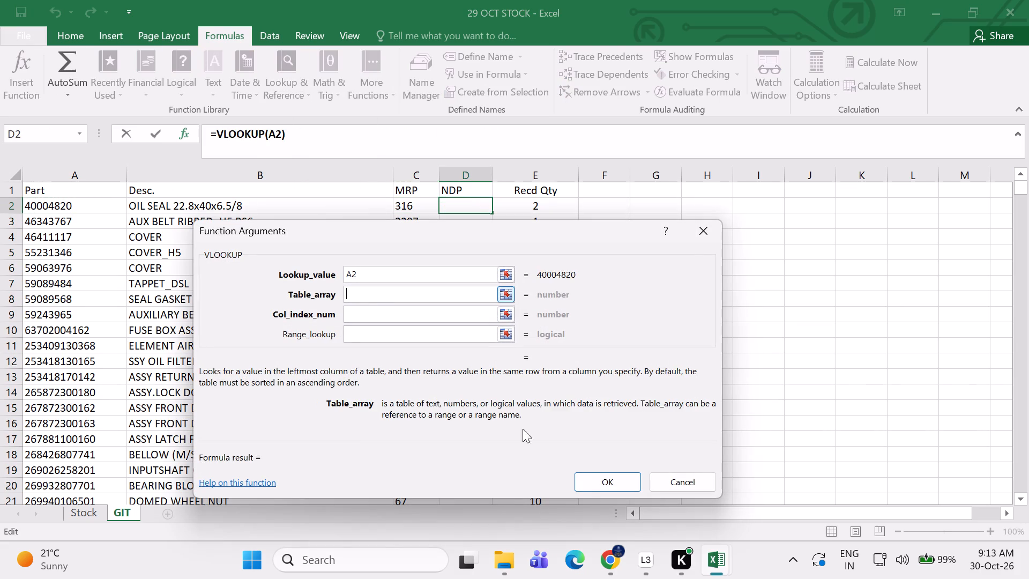
left_click(719, 567)
left_click(787, 498)
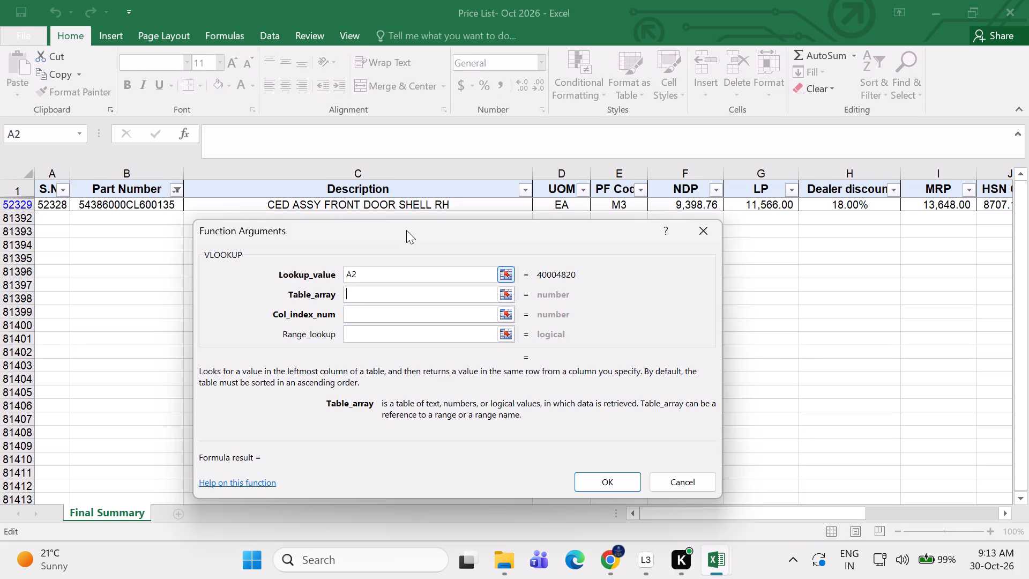
left_click_drag(141, 174, 681, 202)
left_click(406, 314)
key("5")
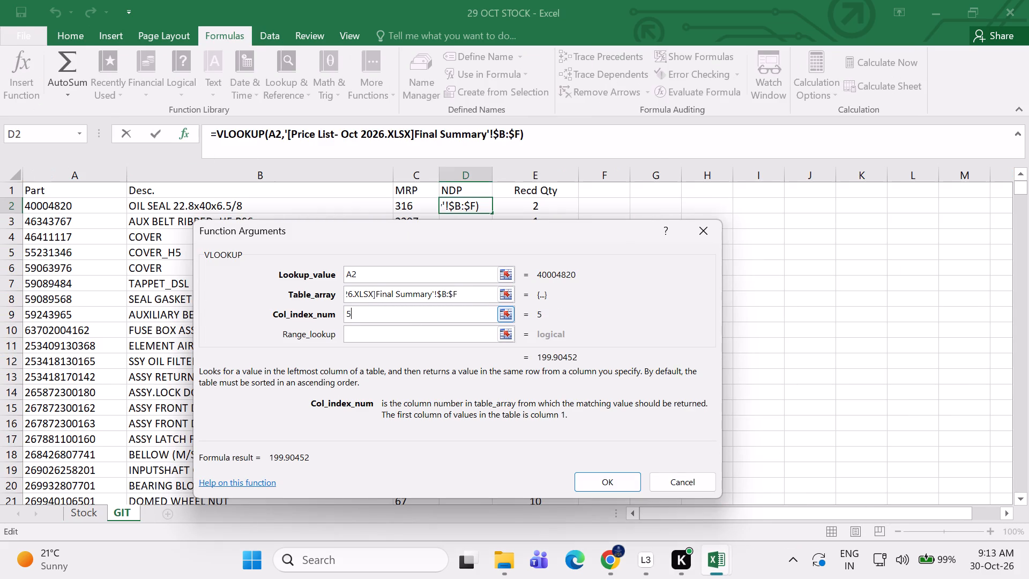
left_click(392, 337)
key("0")
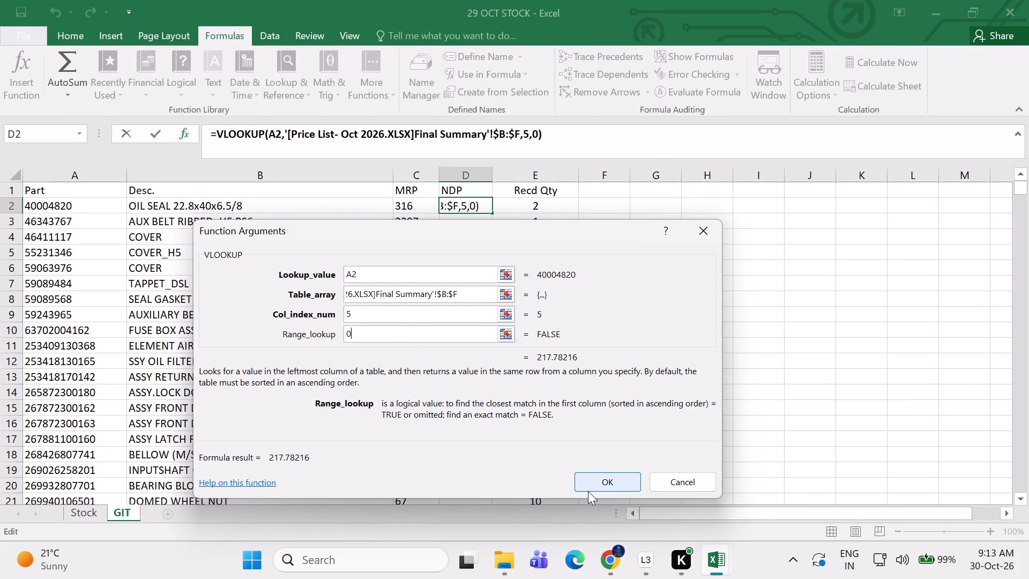
left_click(588, 483)
double_click(491, 214)
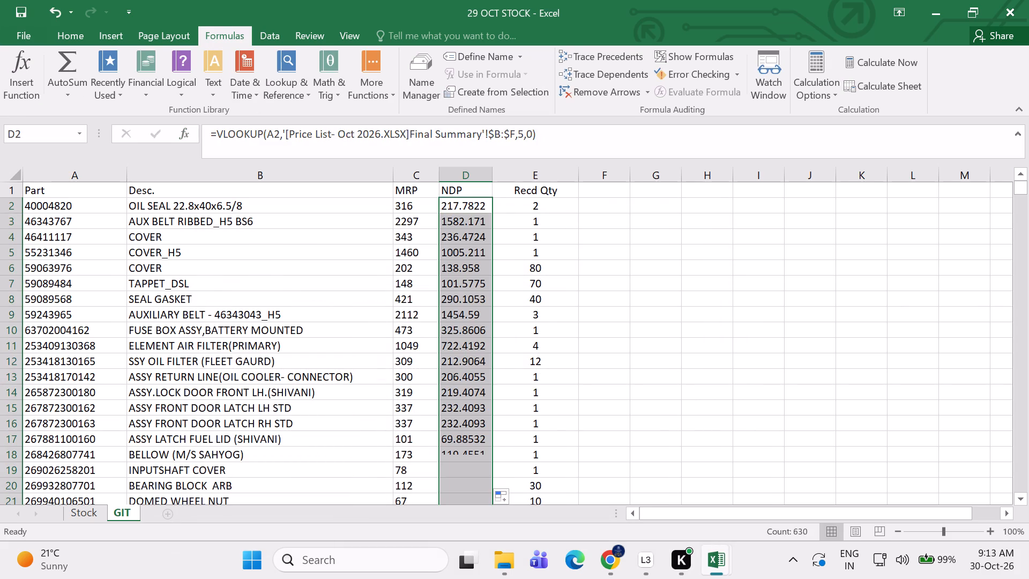
Replace the formulas in GIT columns A to E with their values by copying the columns and pasting values only over themselves.
left_click_drag(77, 172, 518, 186)
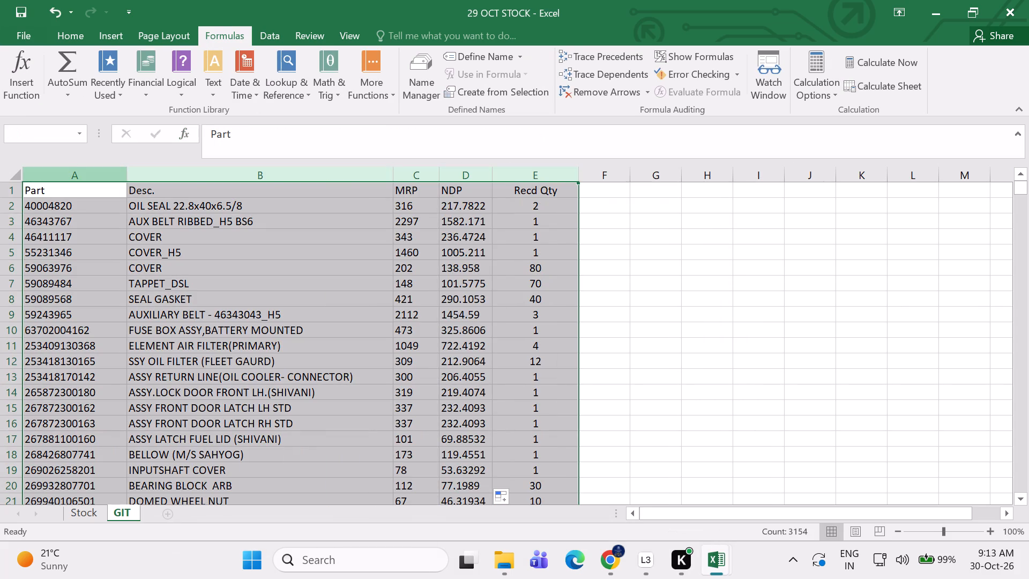
key("ctrl+c")
key("ctrl+alt+v")
key("v")
key("Return")
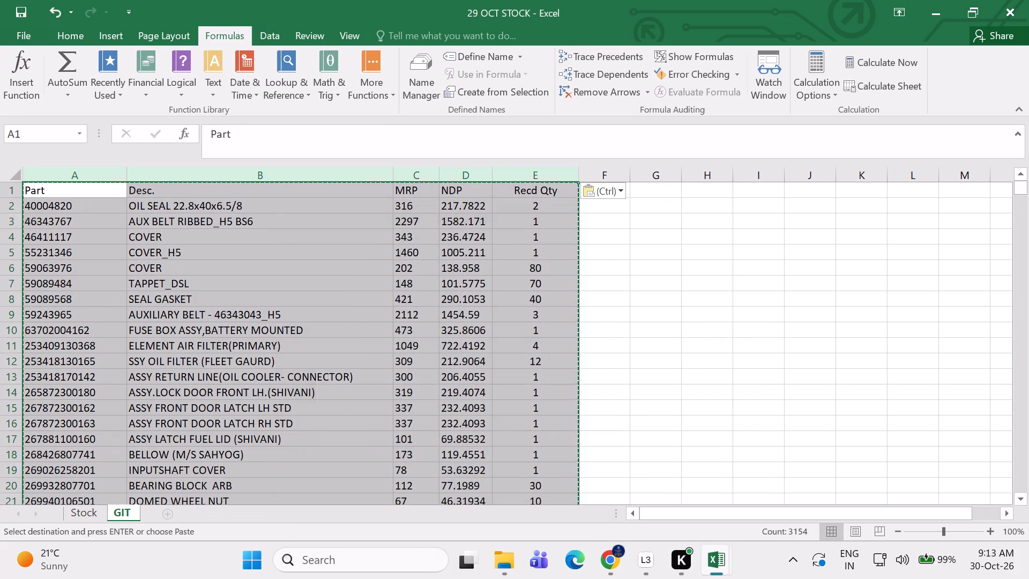
Freeze the top row of the GIT sheet.
left_click(11, 188)
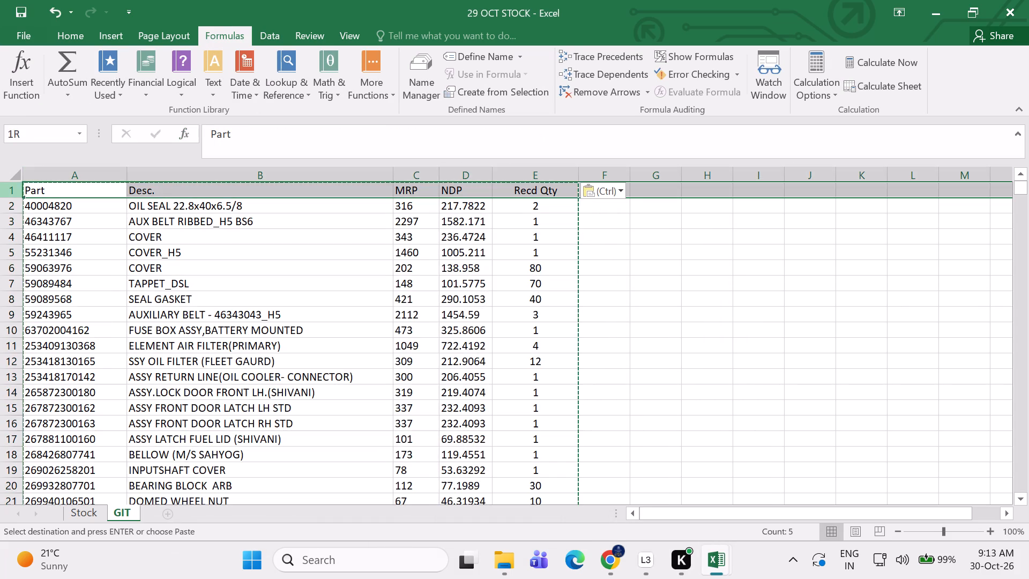
left_click(352, 32)
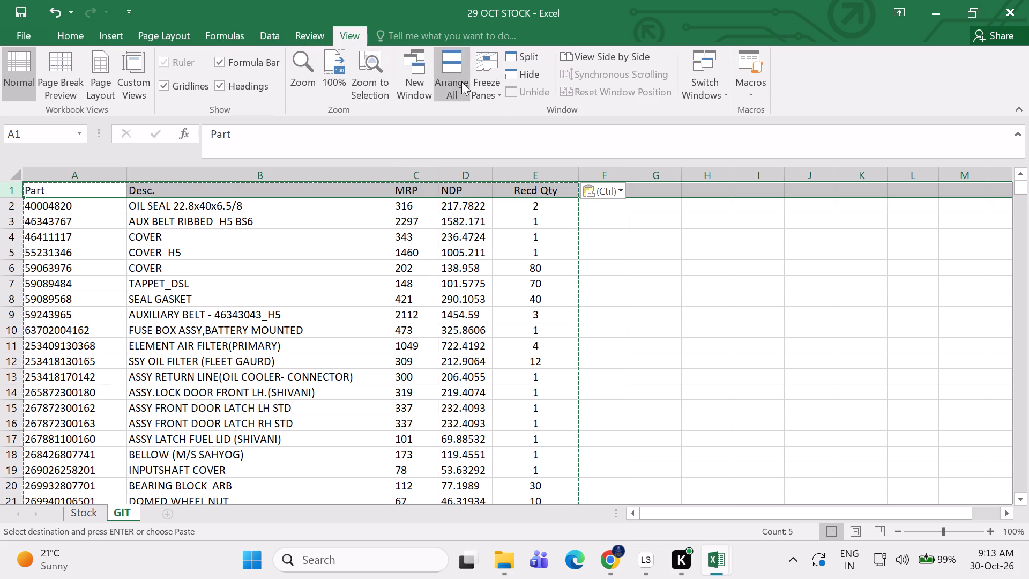
left_click(487, 81)
left_click(526, 166)
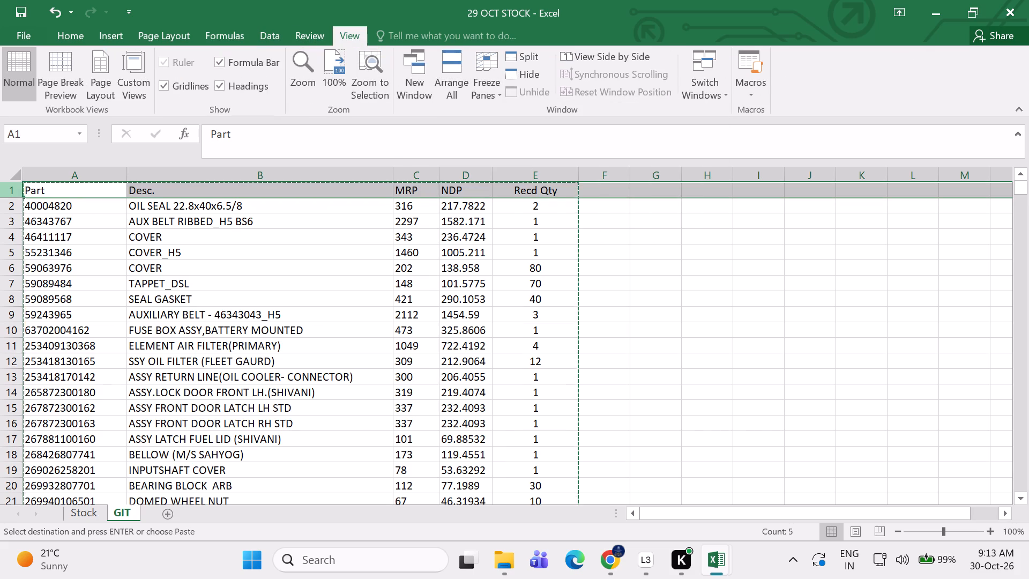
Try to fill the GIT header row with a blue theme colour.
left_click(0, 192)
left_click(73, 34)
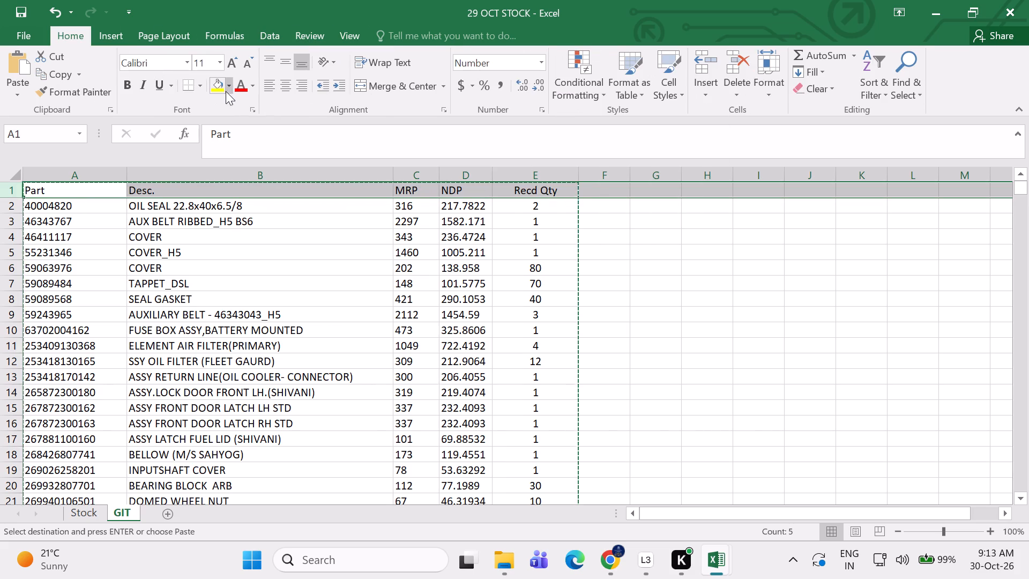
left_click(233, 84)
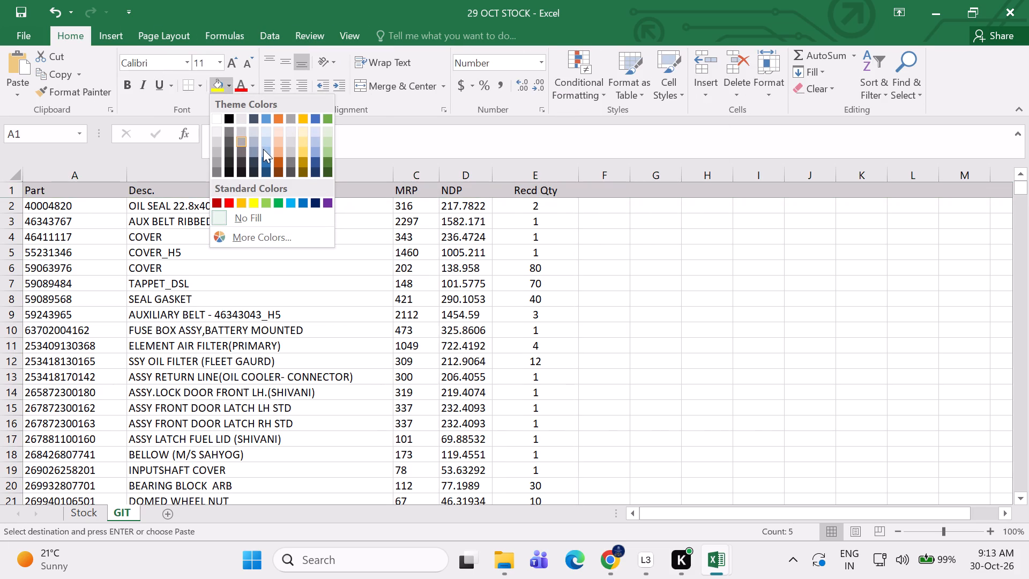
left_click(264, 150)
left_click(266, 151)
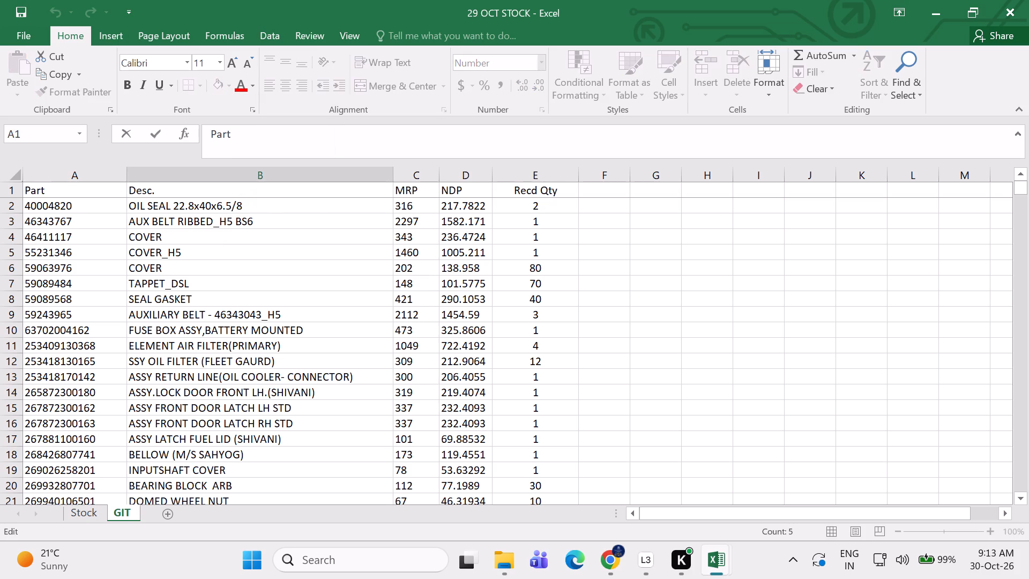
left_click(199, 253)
Fill the GIT sheet's header row 1 with a light blue theme colour.
left_click(20, 189)
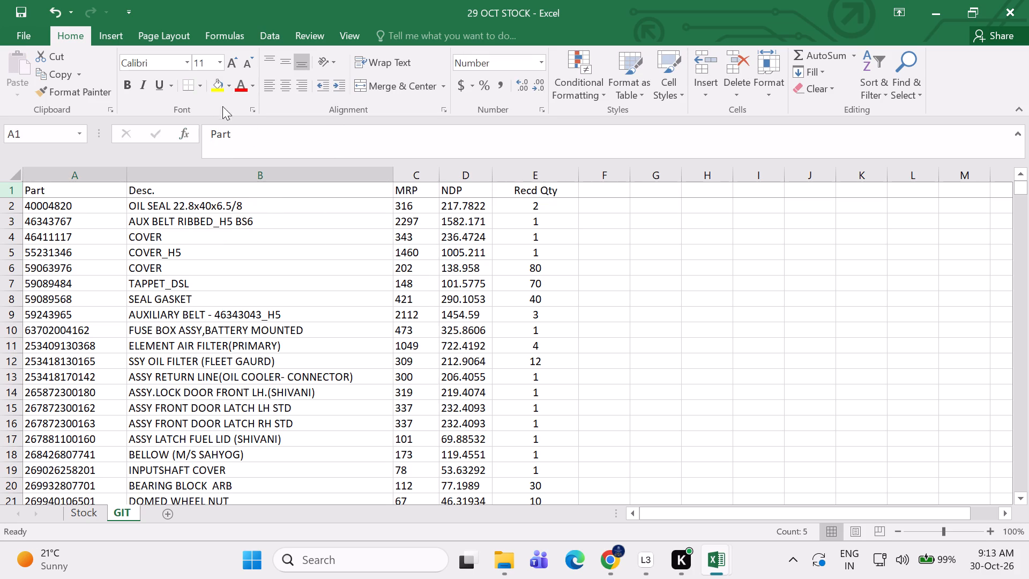
left_click(221, 87)
left_click(230, 88)
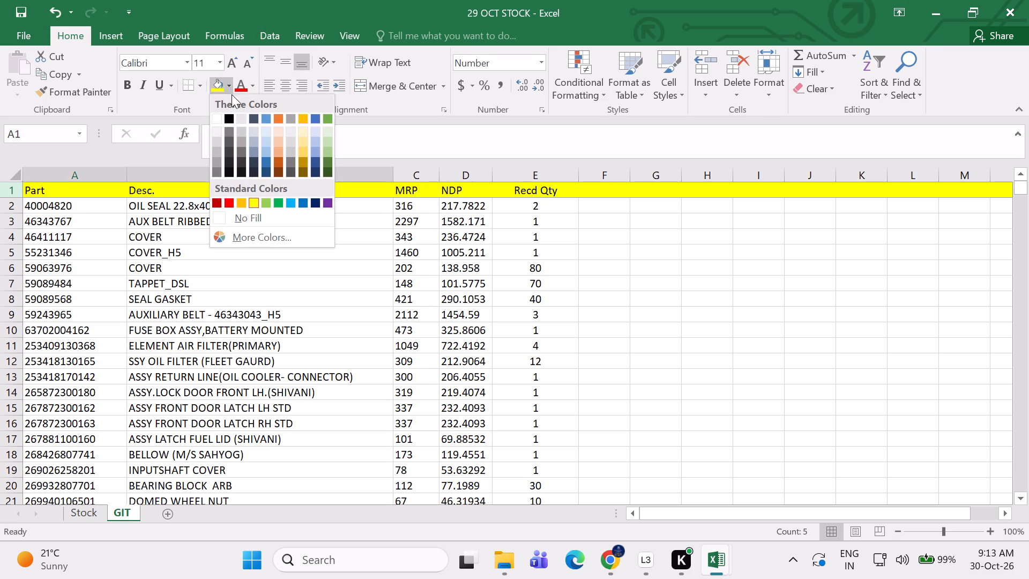
left_click(266, 154)
left_click(569, 293)
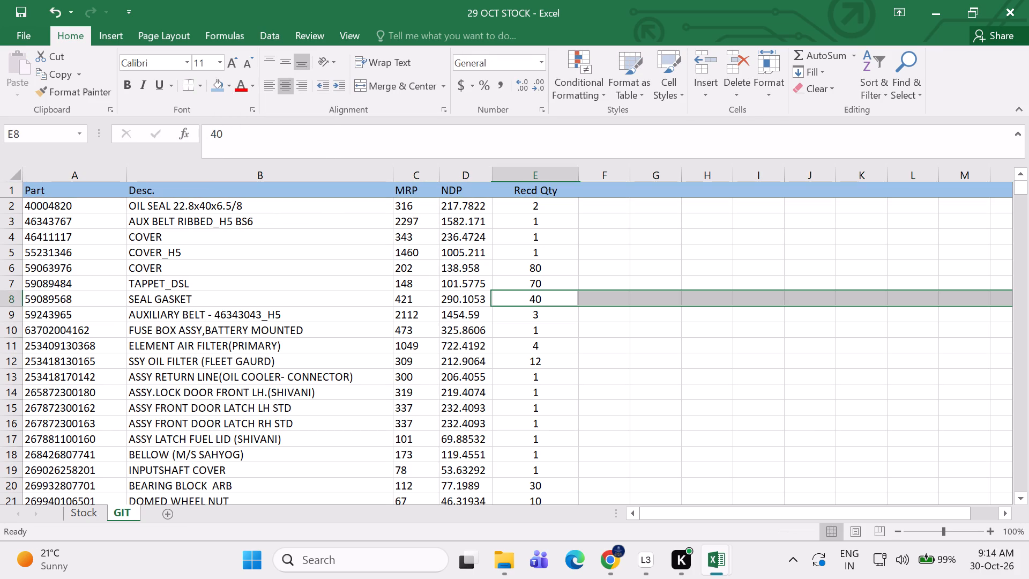
Apply all borders to columns A through F of the GIT sheet.
left_click_drag(66, 180, 525, 195)
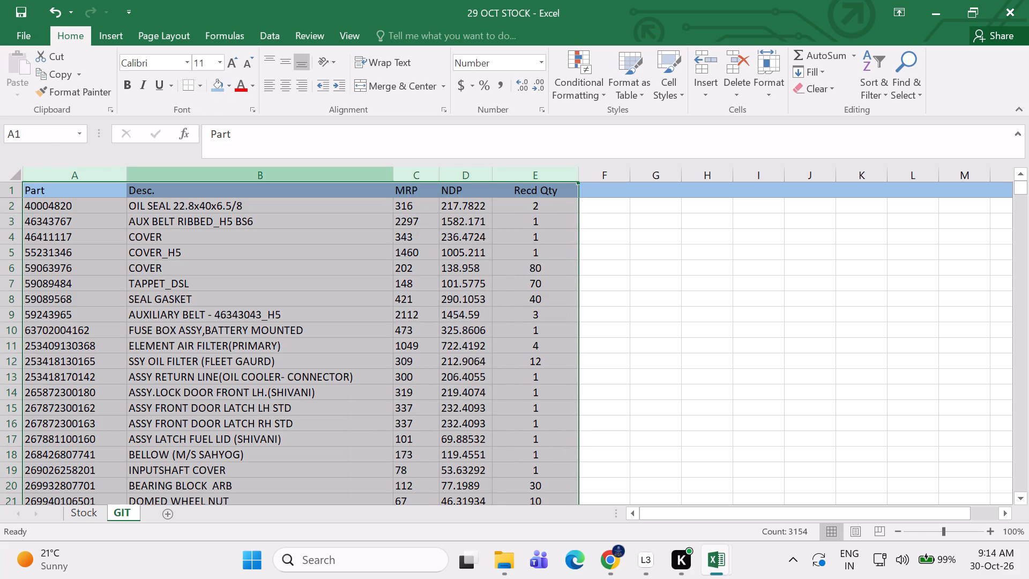
left_click_drag(97, 179, 586, 185)
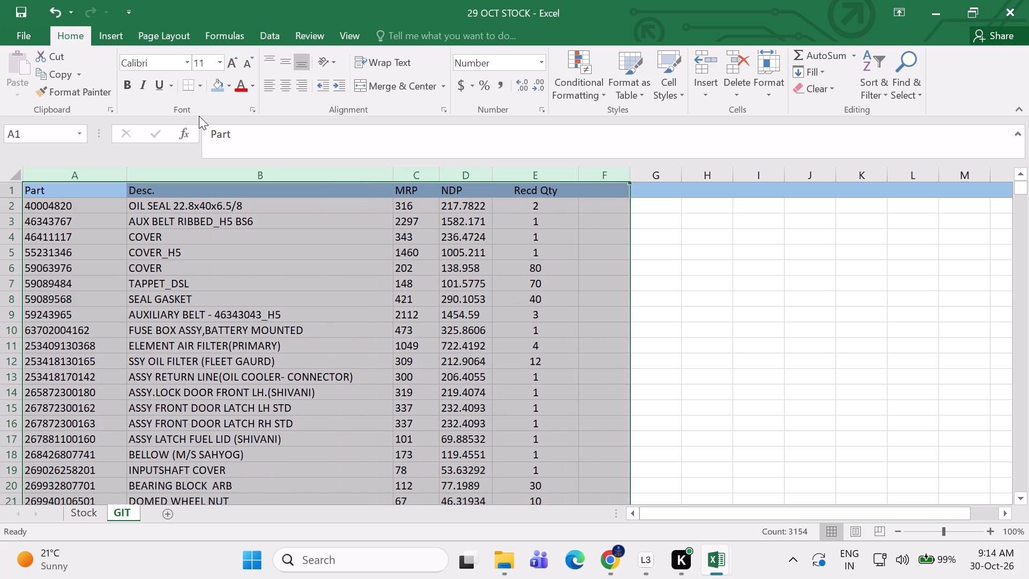
left_click(200, 85)
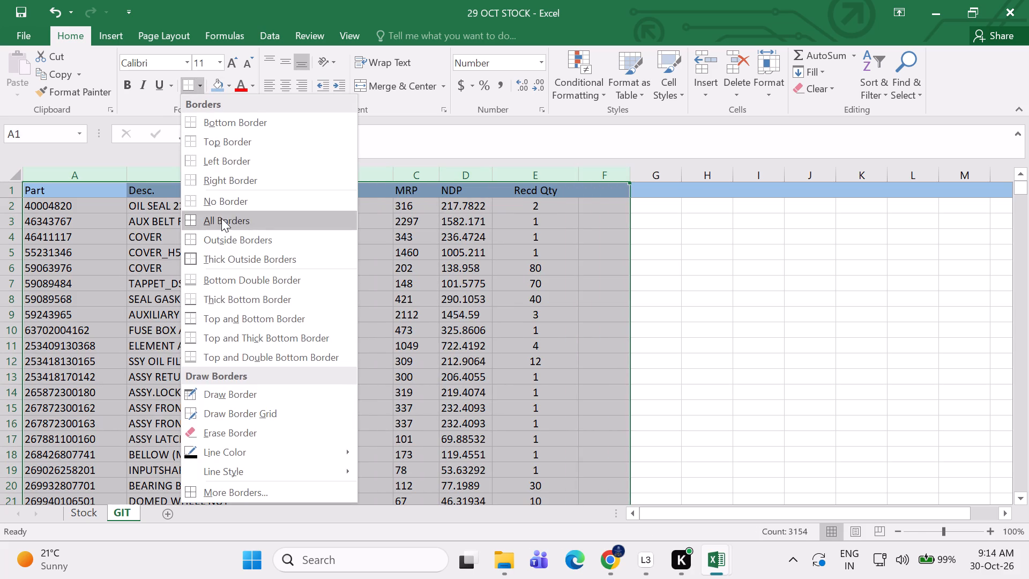
left_click(221, 218)
Insert a blank row above the GIT header row.
left_click(16, 192)
right_click(16, 192)
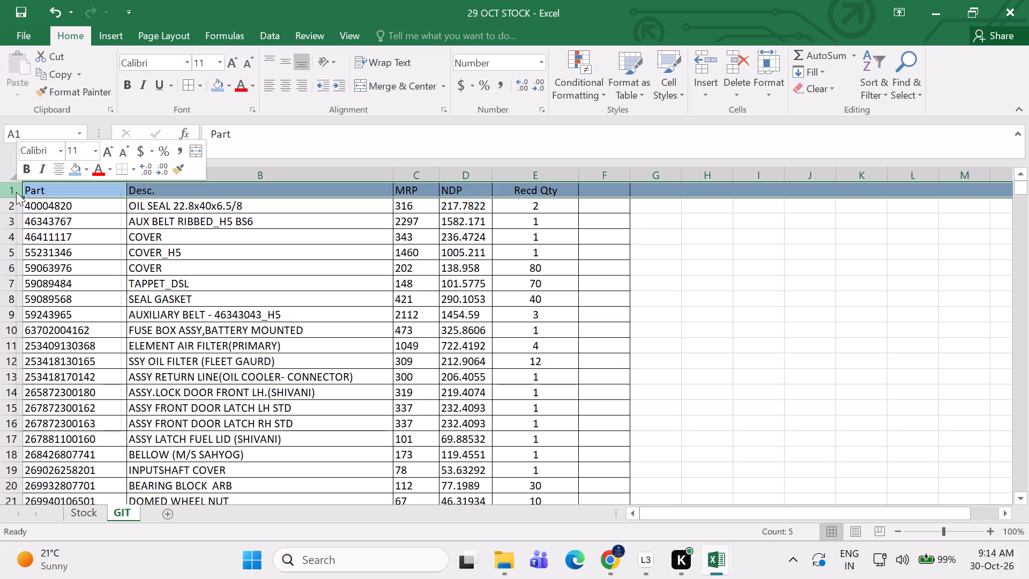
left_click(45, 306)
Widen column F and enter the heading Value in F2, beside Recd Qty.
left_click_drag(630, 179, 653, 179)
left_click(602, 205)
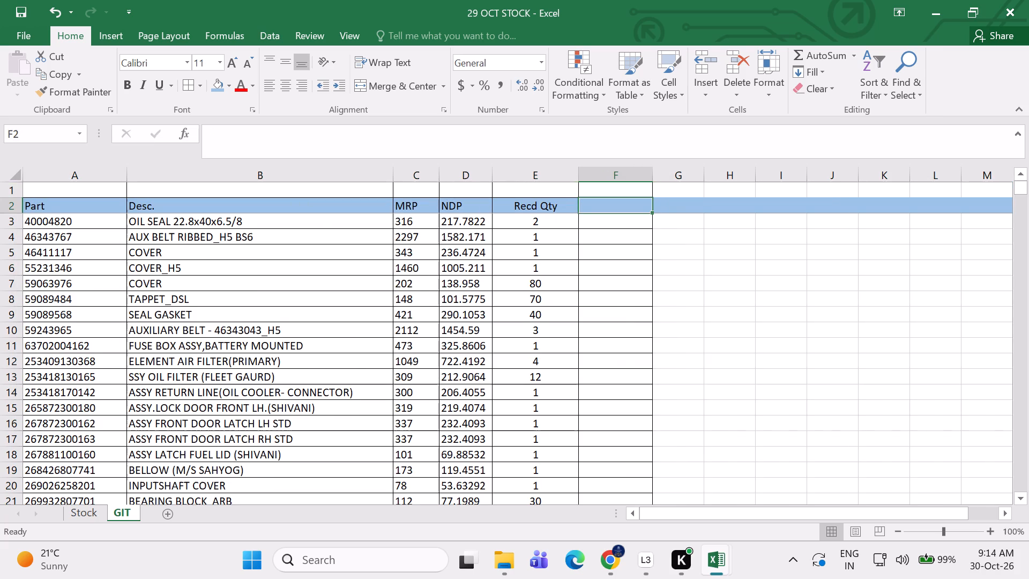
type("Value")
key("space")
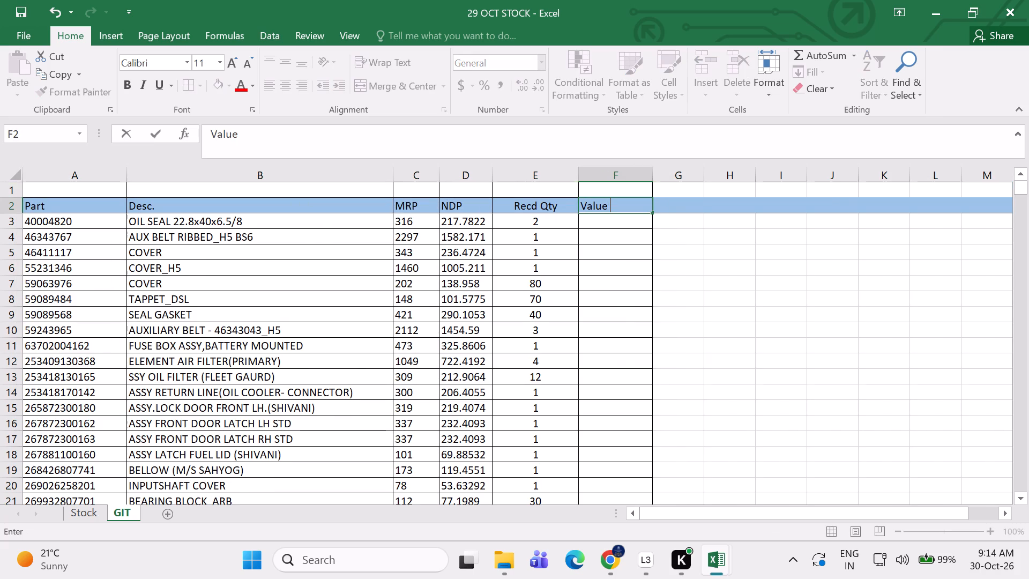
left_click(615, 270)
Calculate the Value column with =E3*D3 in F3 and fill the formula down to the last listed row.
left_click(611, 218)
key("equal")
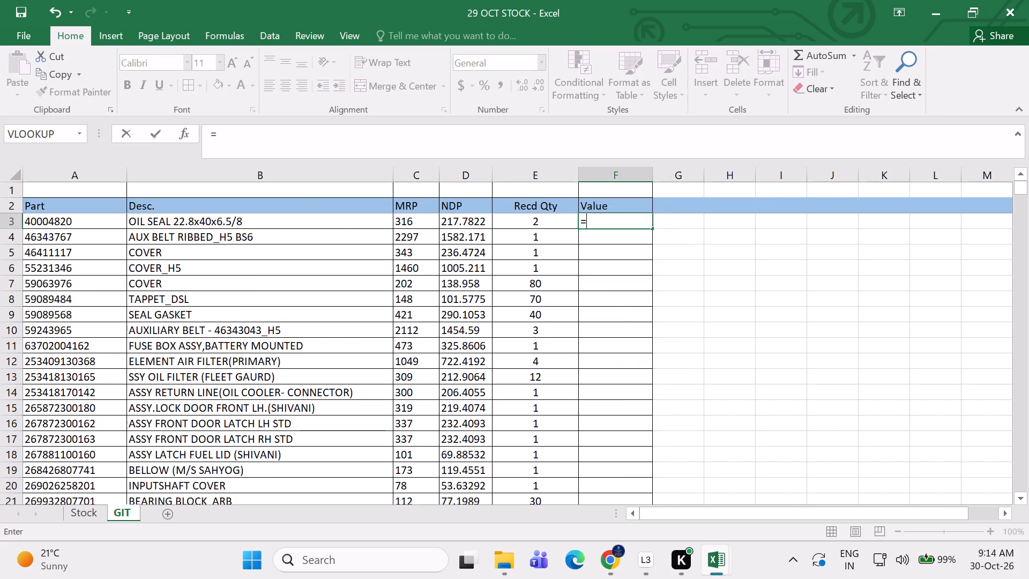
left_click(561, 224)
key("shift+asterisk")
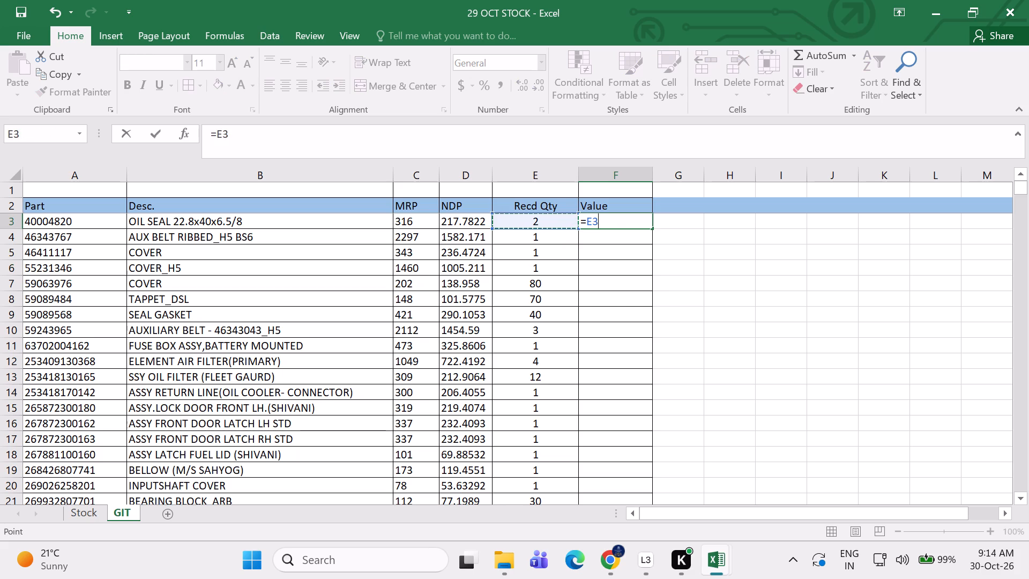
left_click(466, 222)
key("Return")
left_click(615, 222)
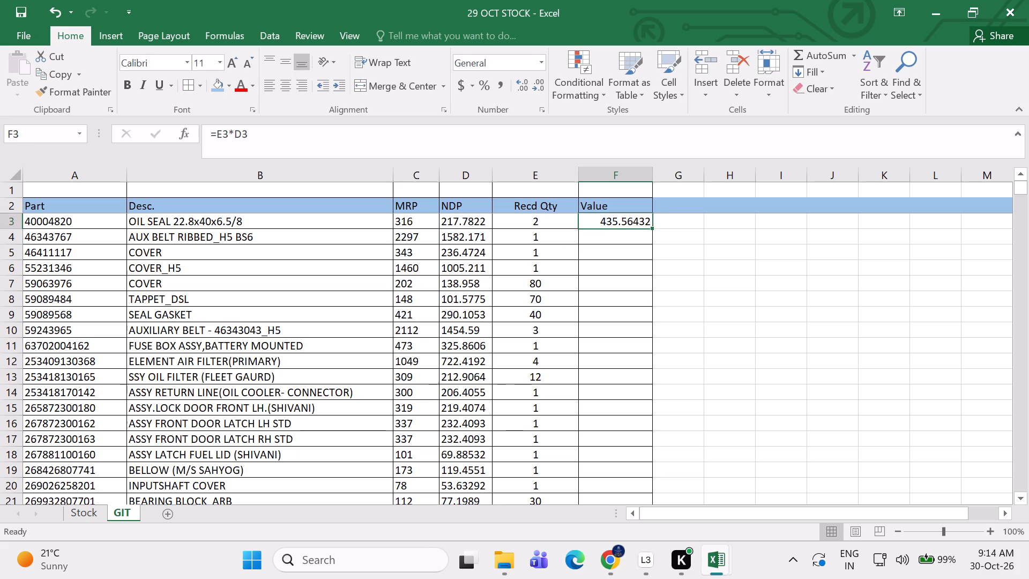
double_click(652, 229)
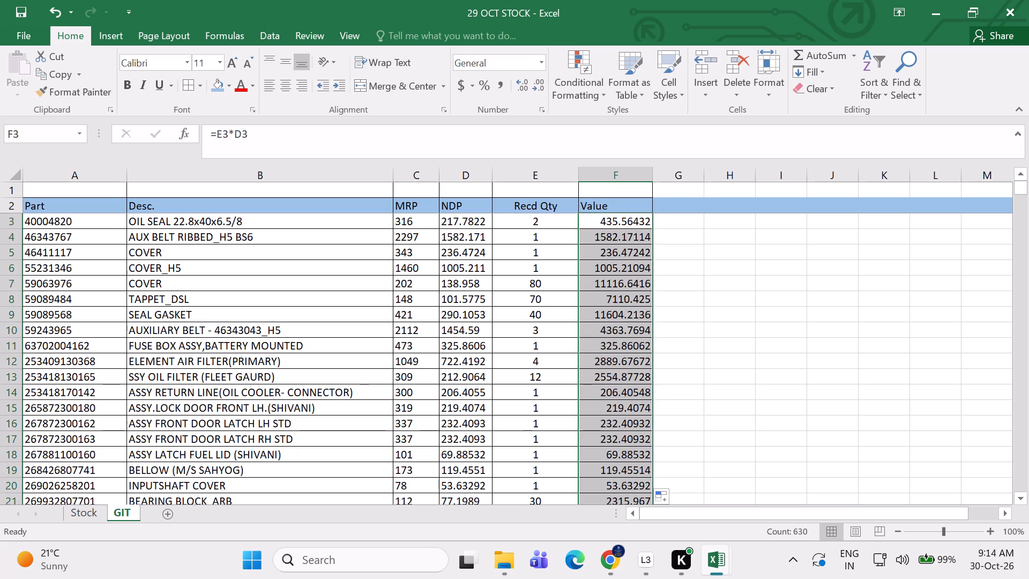
Enter =Subtotal(109,F3:F632) in F1 to total the Value column above its heading.
left_click(603, 191)
key("equal")
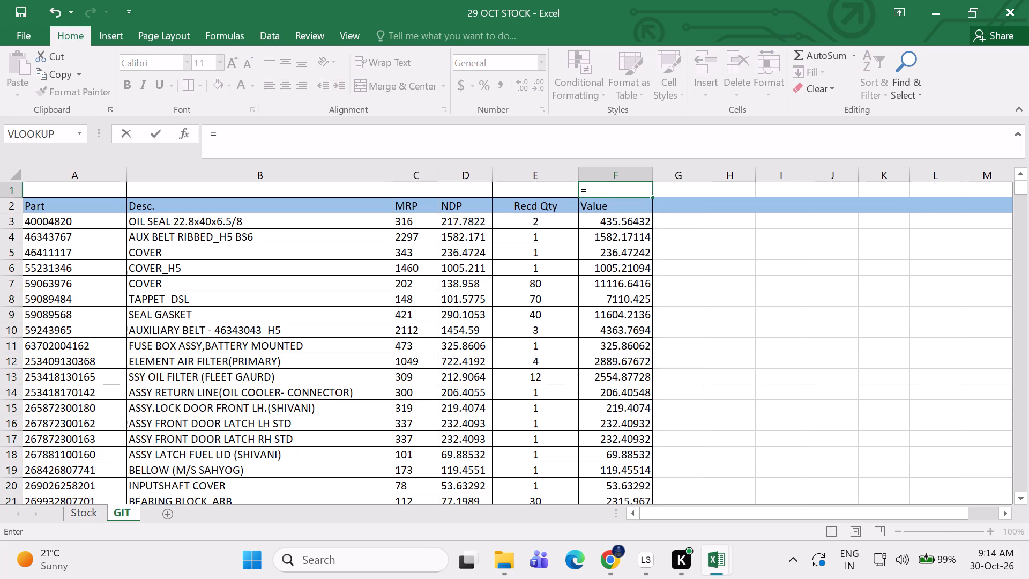
type("Subtotal")
type("(109,")
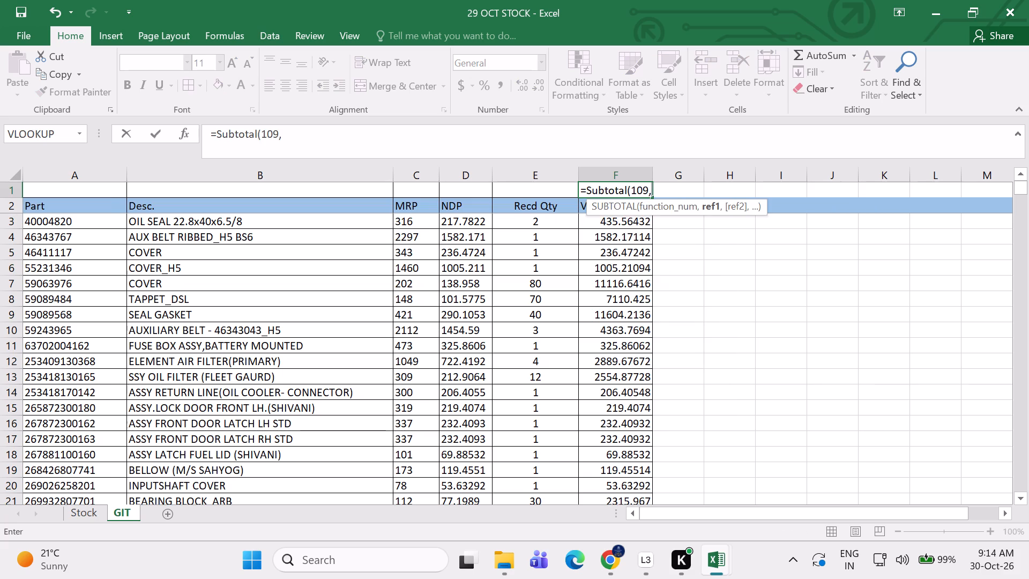
left_click_drag(593, 226, 619, 578)
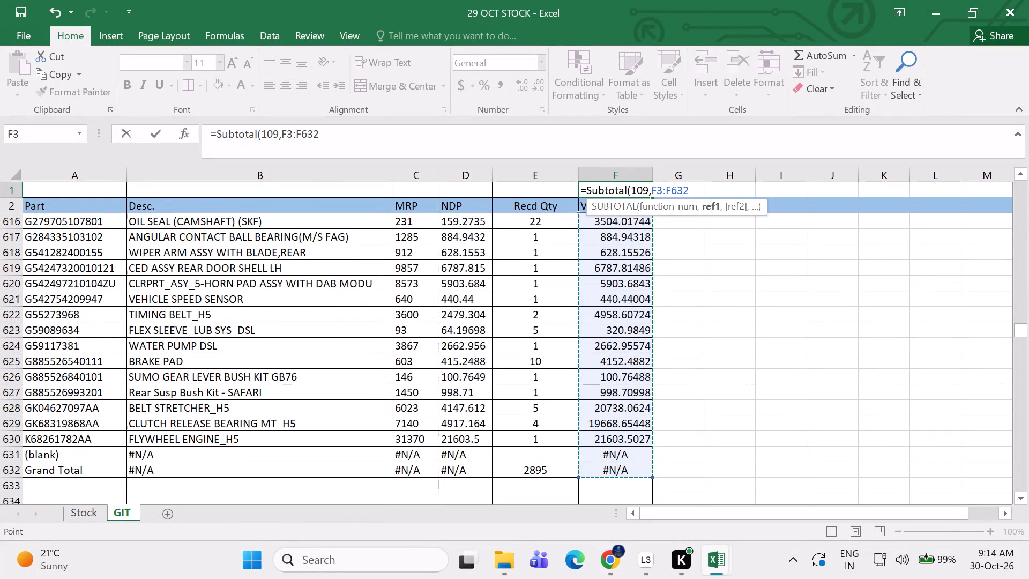
key("shift+parenright")
key("Return")
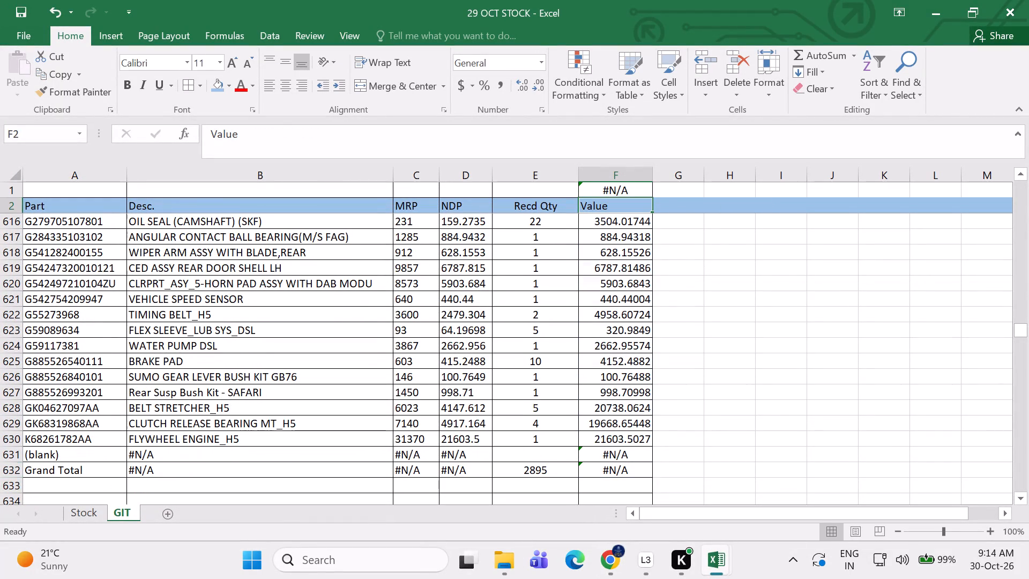
Delete rows 631 to 633, including the (blank) and Grand Total rows, from the end of the GIT list.
left_click_drag(10, 456, 13, 482)
right_click(35, 468)
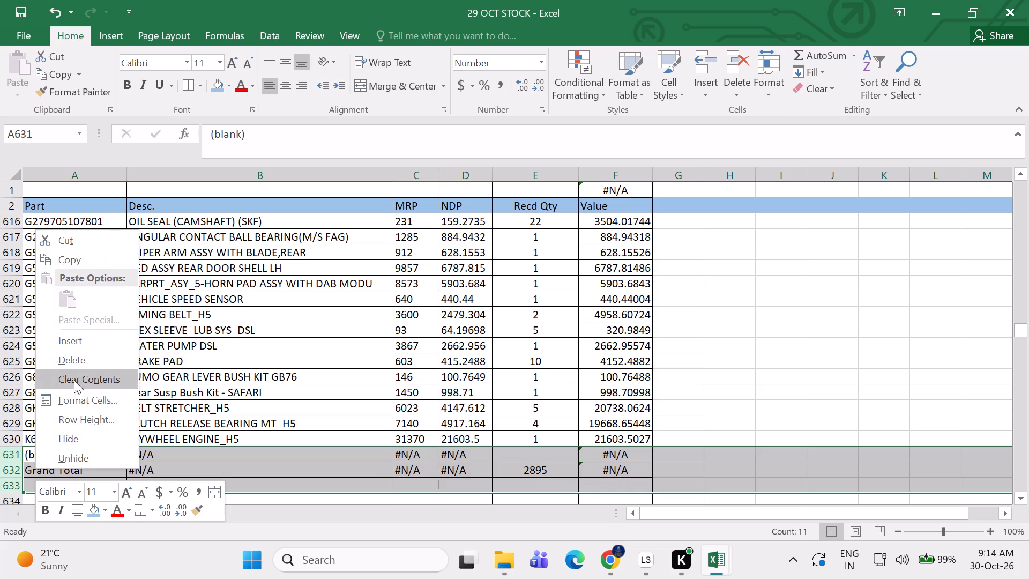
left_click(78, 358)
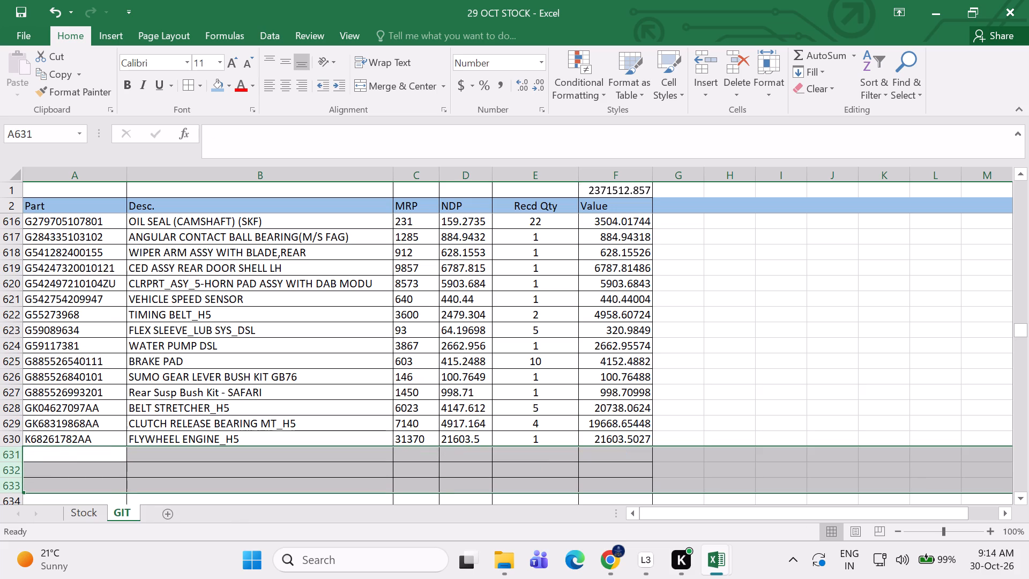
Widen the GIT sheet's Value column slightly.
left_click_drag(654, 177, 661, 177)
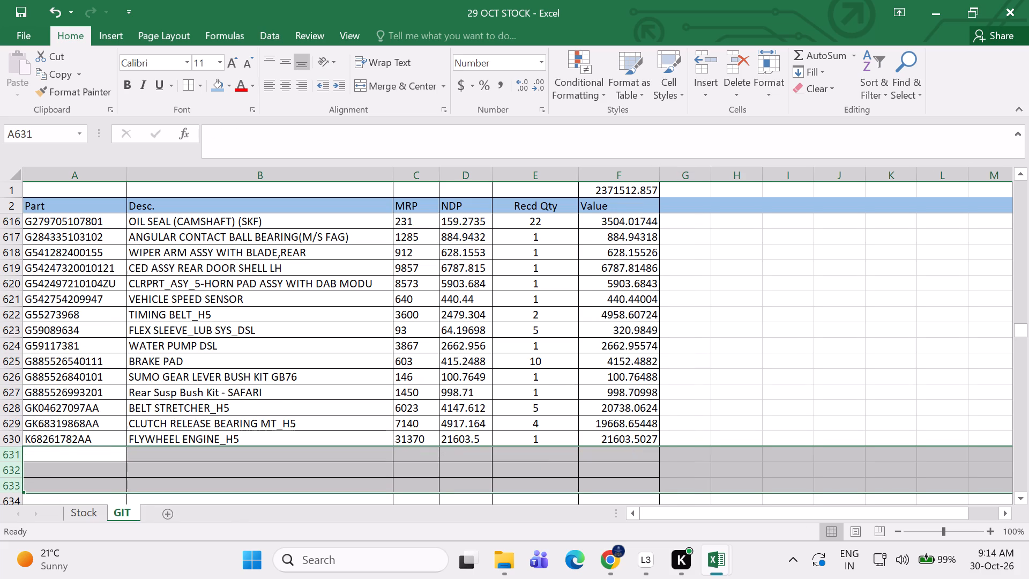
left_click(732, 315)
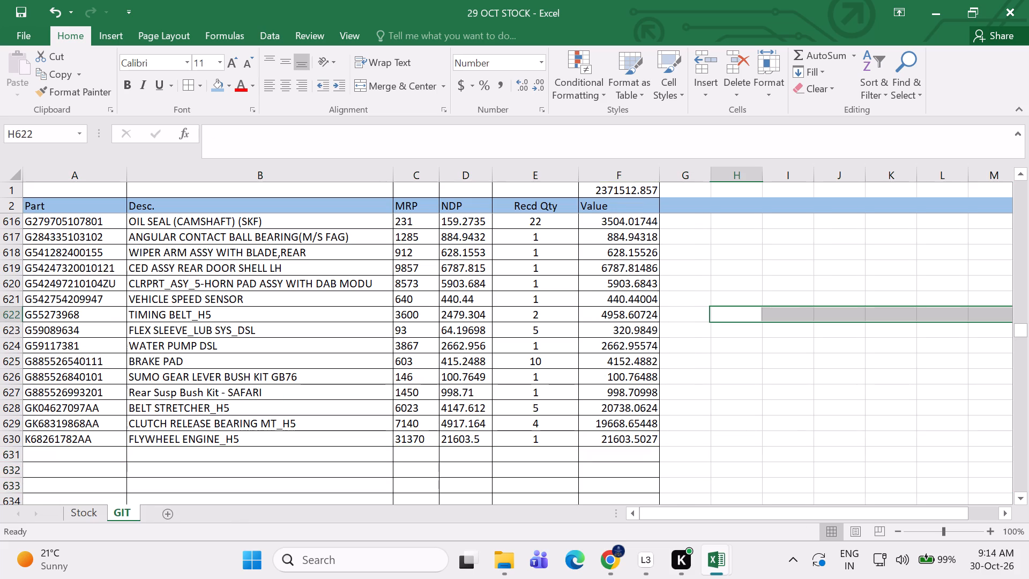
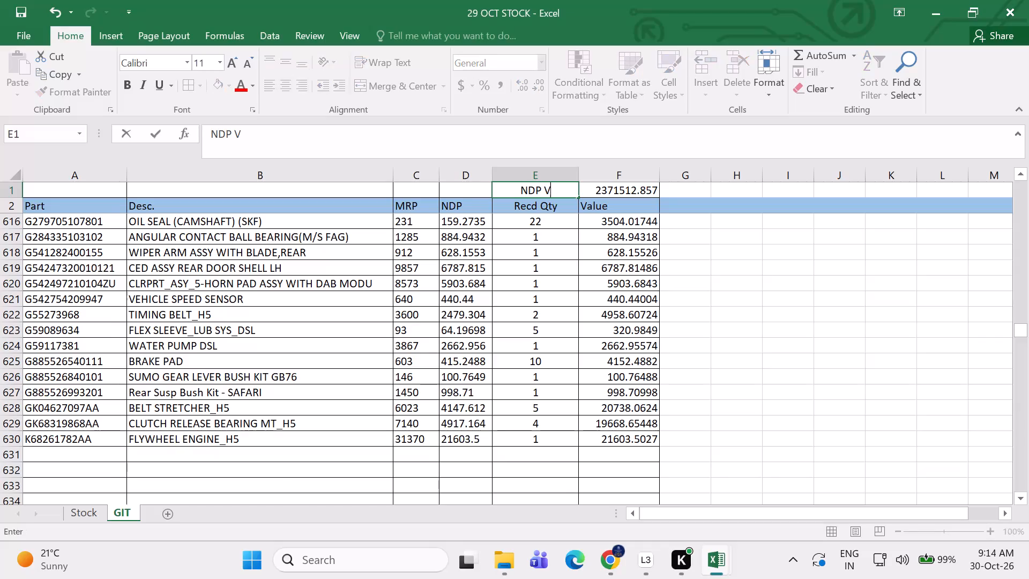
Label cell E1 of the GIT sheet NDP VALUE, beside the value total.
key("BackSpace")
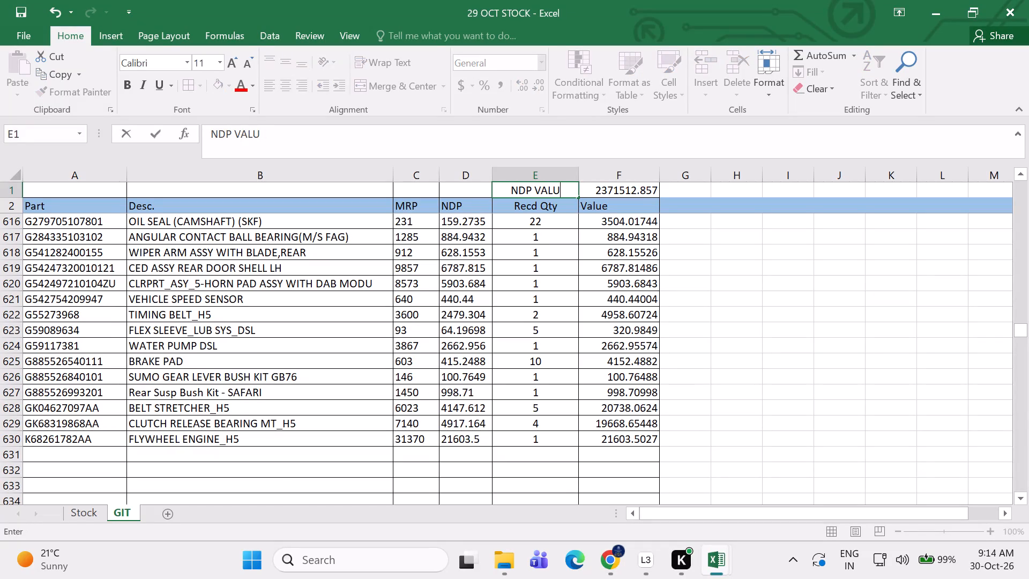
key("shift+e")
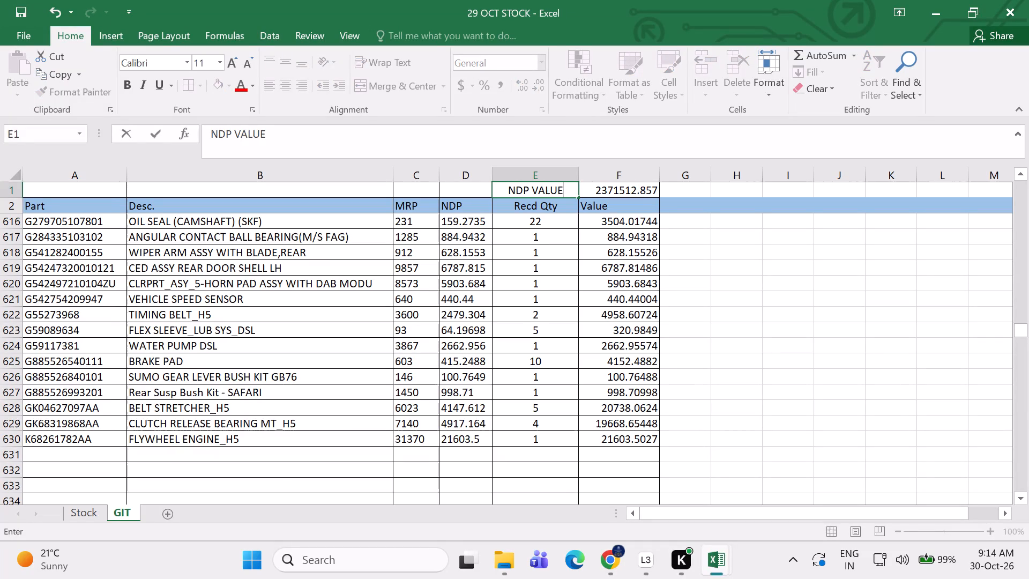
left_click(781, 325)
Highlight the NDP VALUE label and its total in E1:F1 of the GIT sheet in yellow and make them bold.
left_click_drag(508, 189, 618, 186)
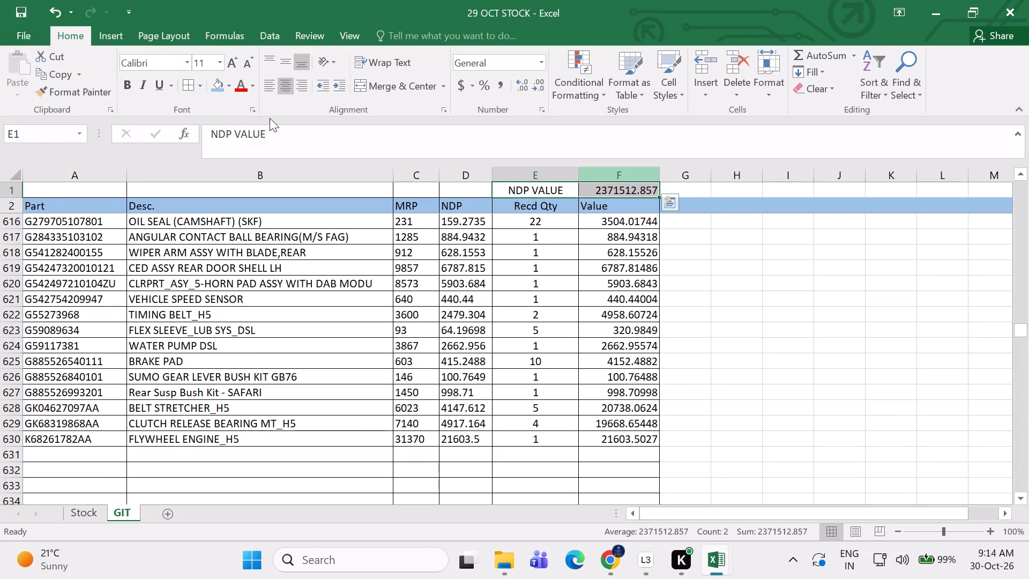
left_click(228, 81)
left_click(252, 202)
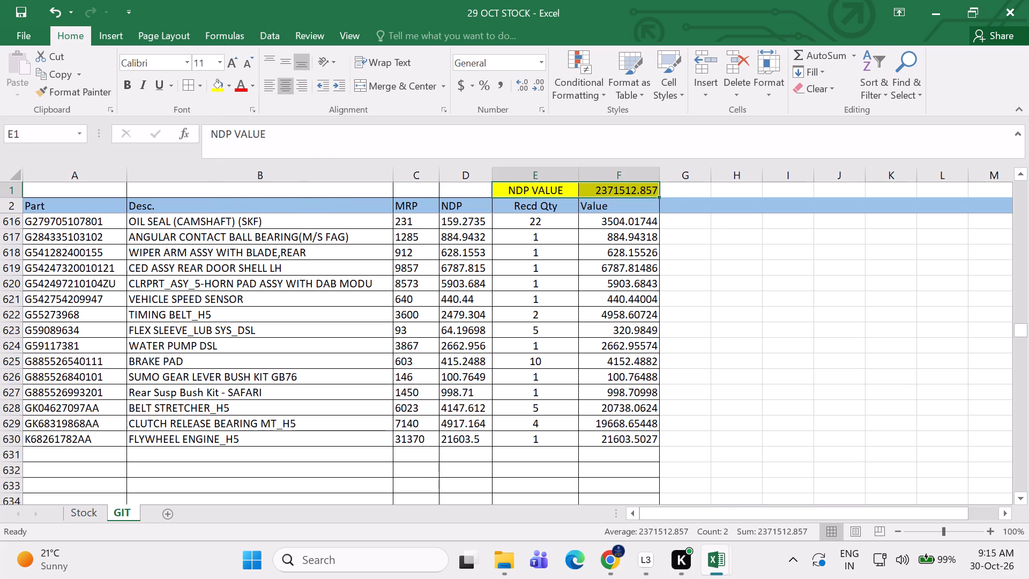
left_click(797, 279)
left_click_drag(520, 190, 615, 194)
left_click(122, 81)
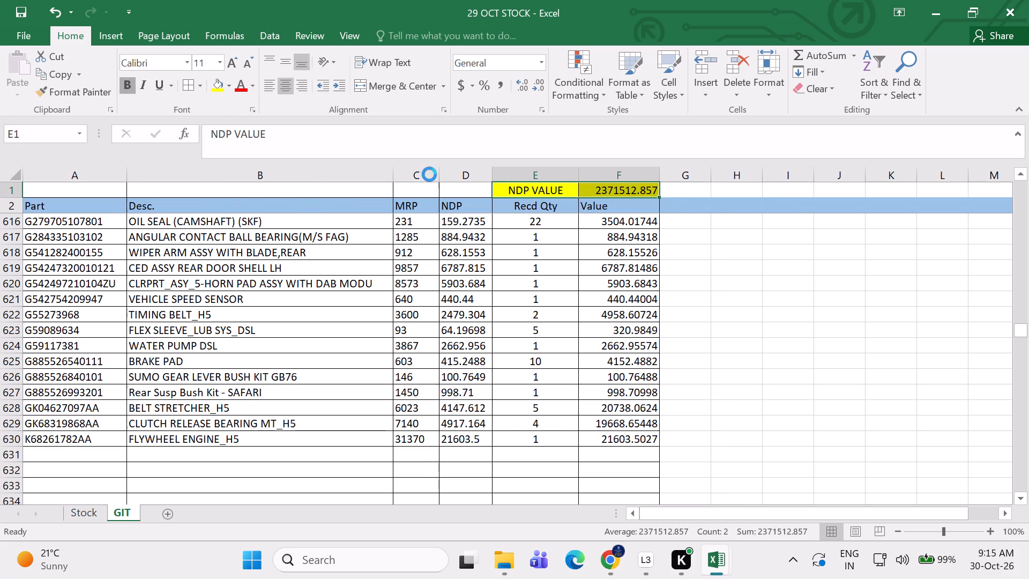
left_click(699, 256)
Insert a column before Location 1 on the Stock sheet and give it the heading Value.
left_click(76, 517)
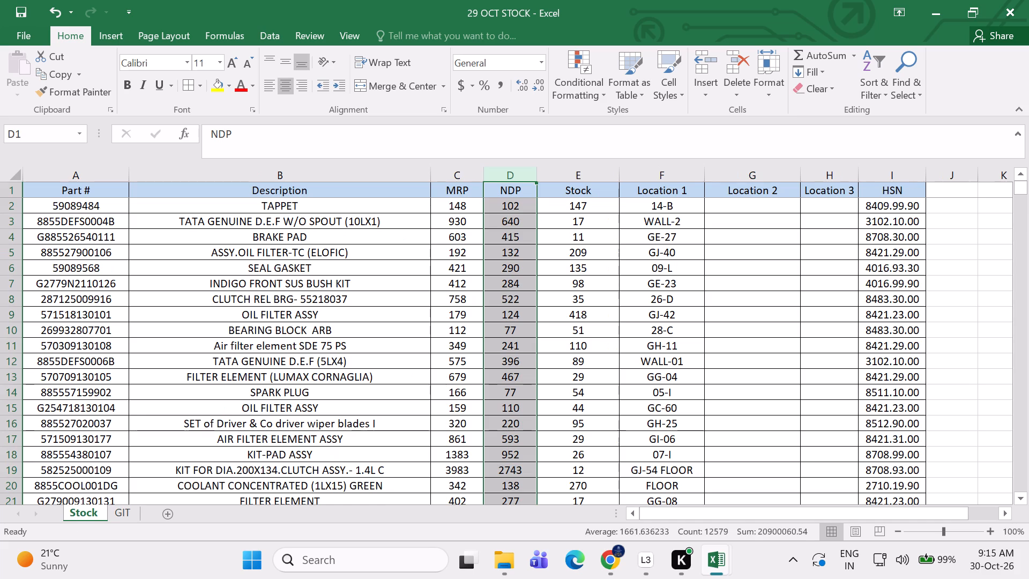
left_click(647, 175)
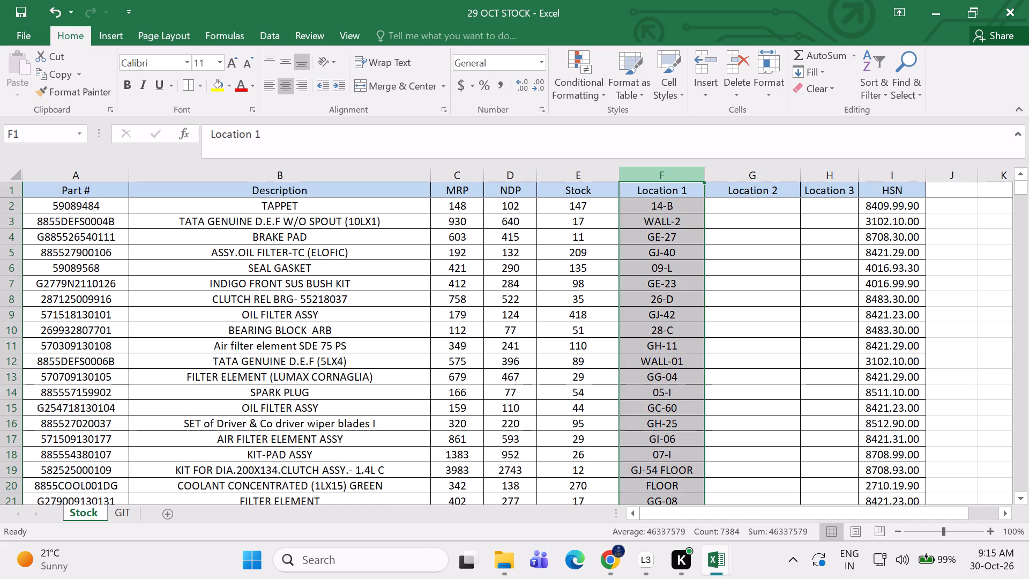
right_click(647, 175)
left_click(672, 279)
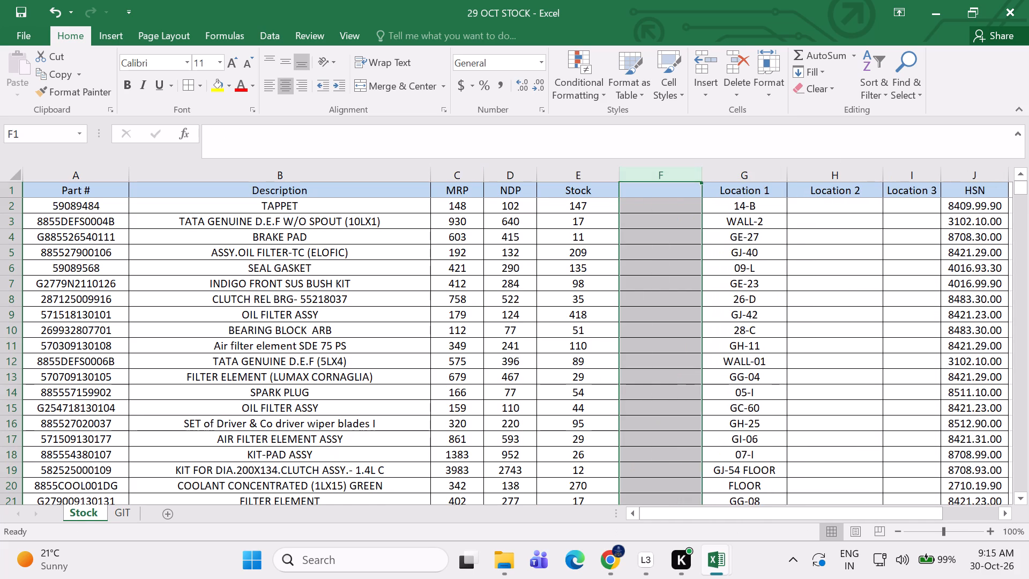
left_click(637, 194)
type("Value")
key("space")
left_click(637, 203)
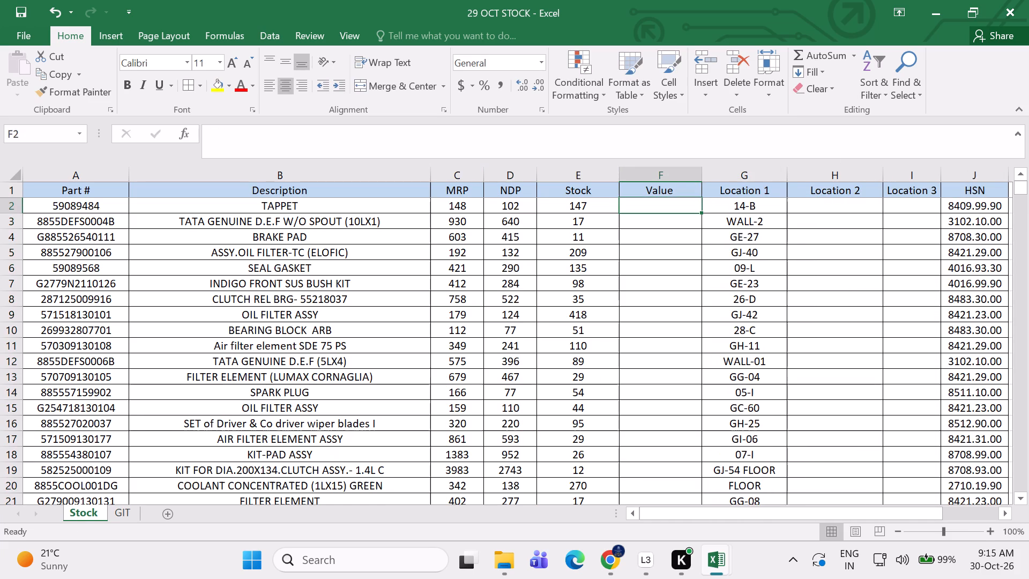
Calculate the Stock sheet's Value column with =E2*D2 in F2 and fill the formula down to the last listed row.
key("equal")
left_click(597, 205)
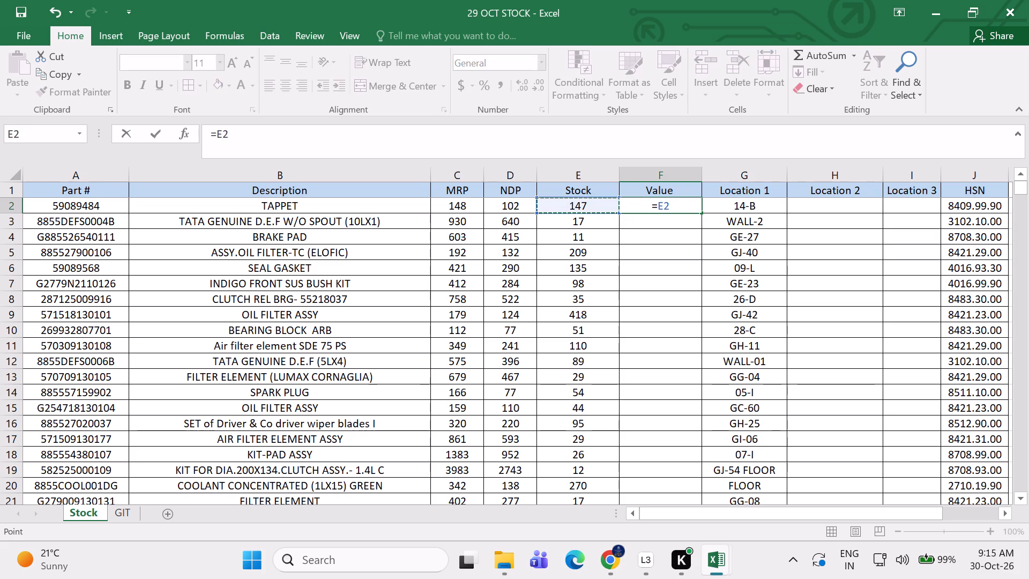
key("shift+asterisk")
left_click(497, 205)
key("Return")
left_click(666, 206)
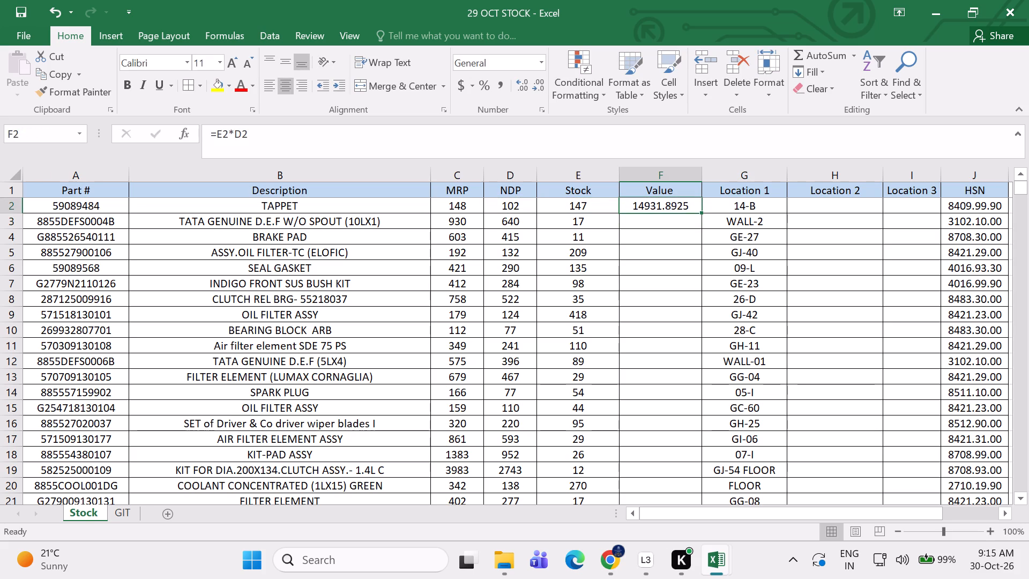
double_click(702, 213)
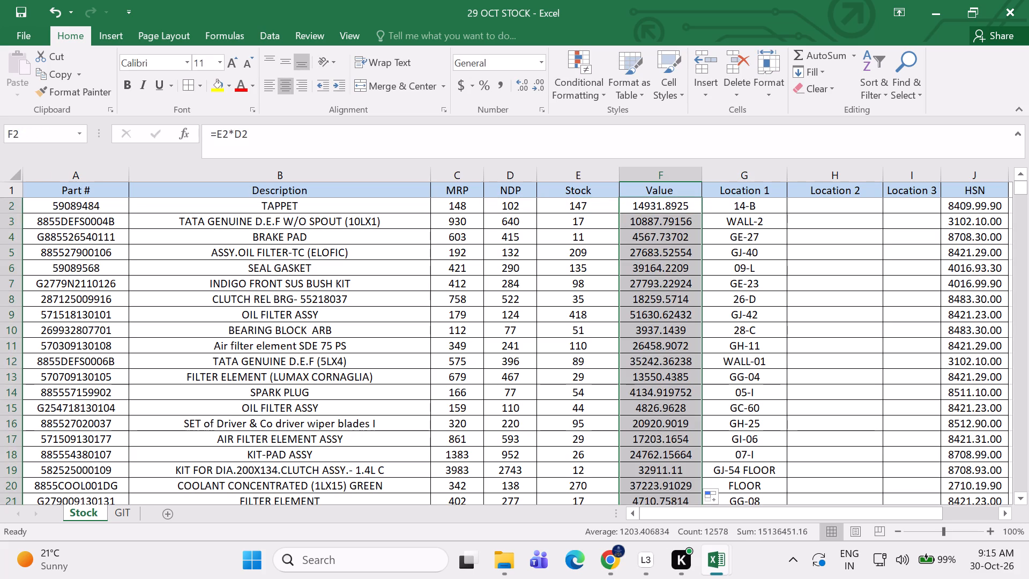
Insert a blank row above the heading row of the Stock sheet.
scroll(508, 228, "up", 4)
left_click(12, 189)
right_click(14, 190)
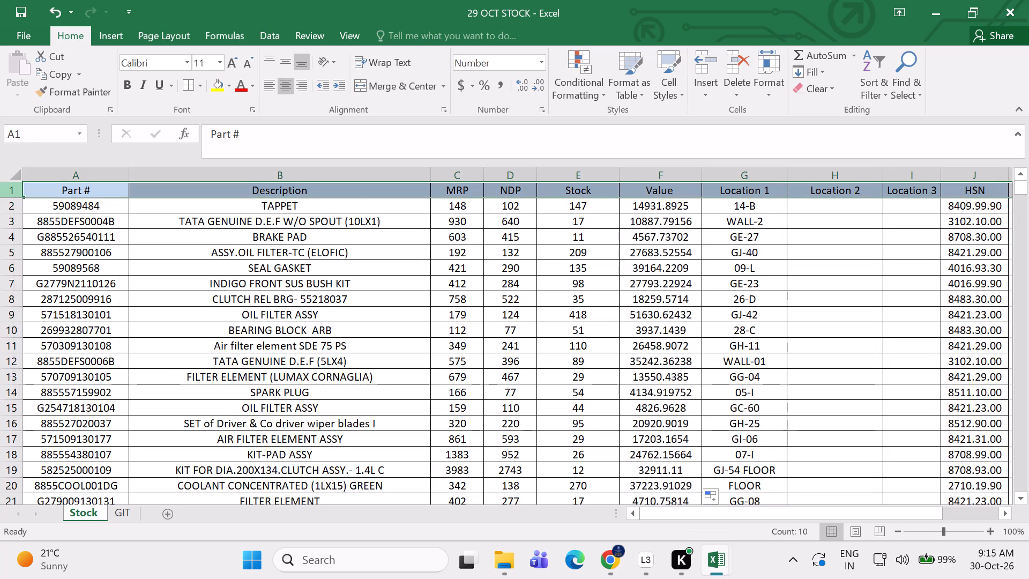
left_click(48, 301)
Enter =Subtotal(109,F3:F15000) in F1 of the Stock sheet to total the Value column above its heading.
left_click(650, 189)
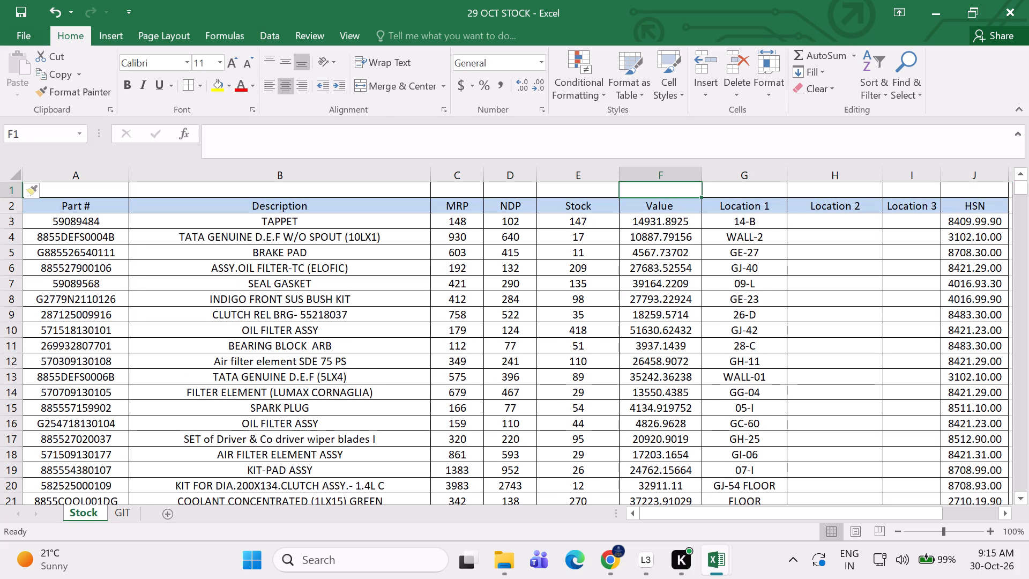
type("=Subtotal")
type("(109,")
left_click_drag(628, 222, 639, 578)
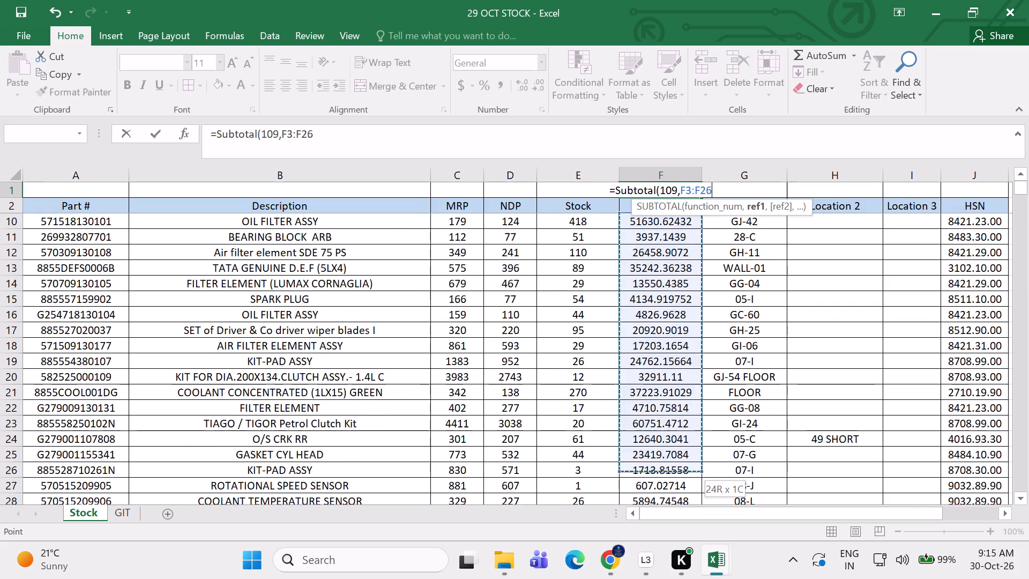
left_click_drag(639, 578, 632, 578)
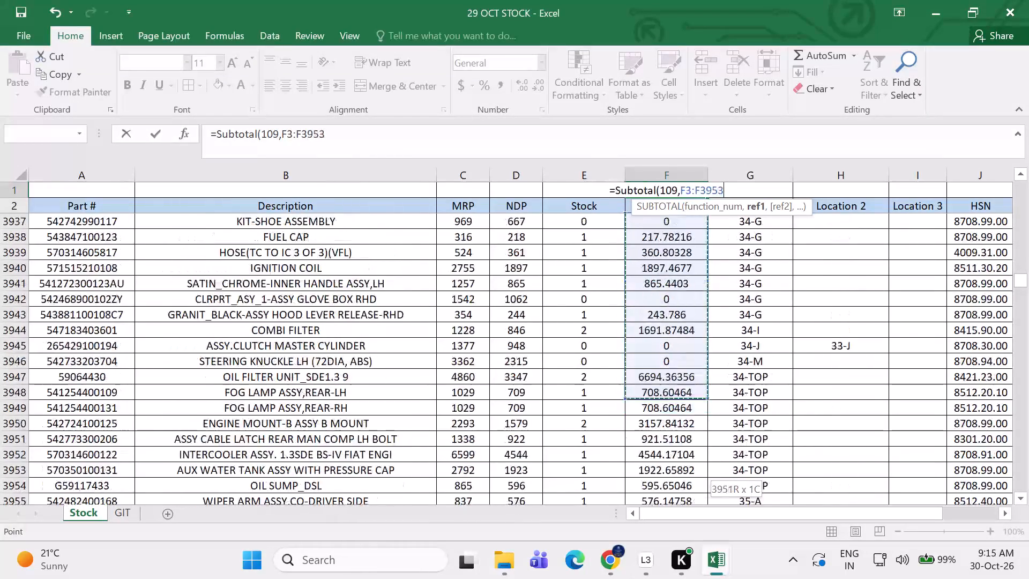
left_click_drag(632, 578, 660, 578)
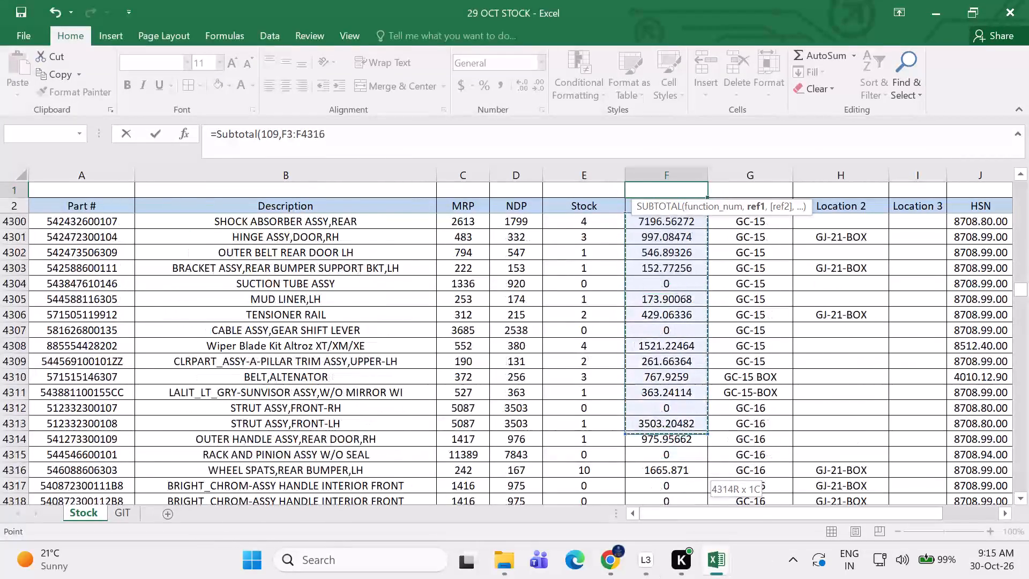
left_click_drag(660, 578, 665, 578)
left_click(363, 129)
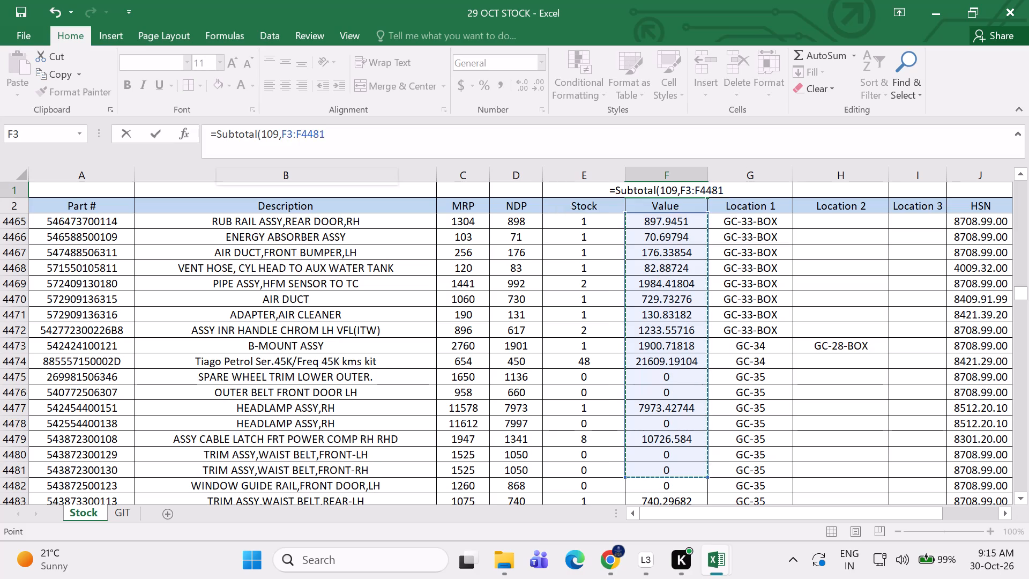
key("BackSpace")
key("BackSpace")
key("BackSpace")
key("BackSpace")
type("15000")
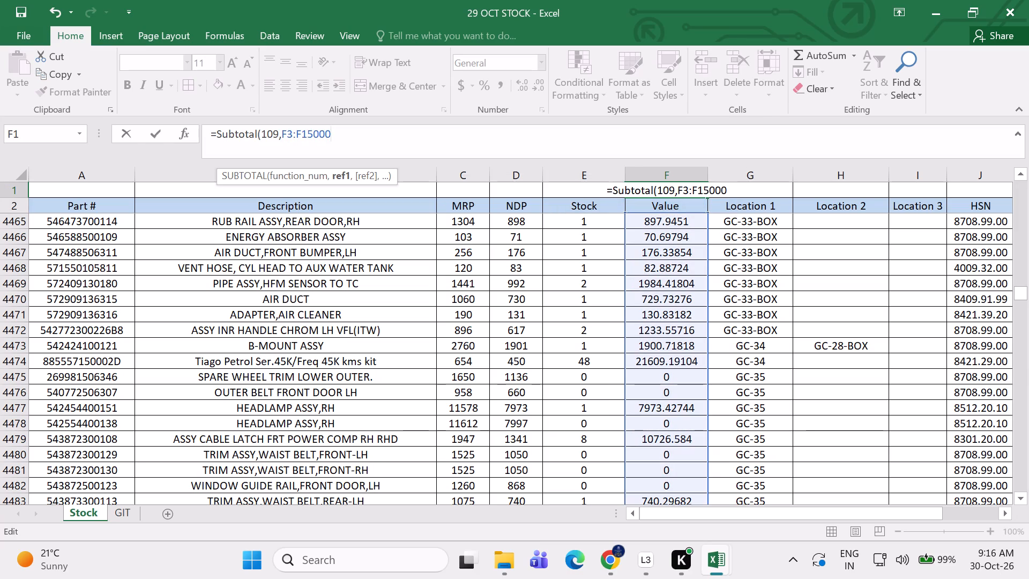
key("shift+parenright")
key("Return")
Label cell E1 of the Stock sheet NDP VALUE, beside the value total.
left_click(553, 189)
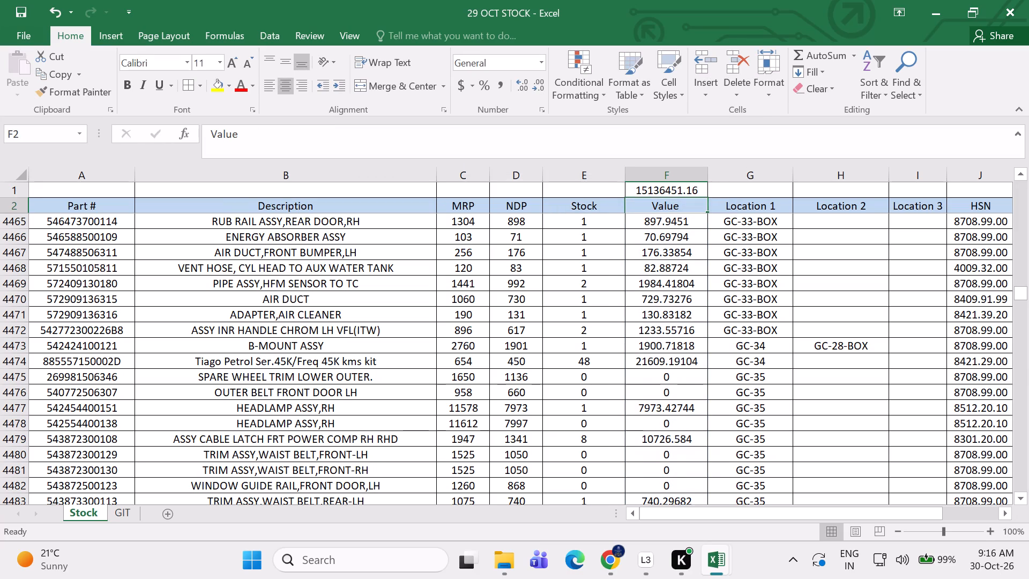
type("NDP")
key("space")
type("VALUE")
left_click(603, 256)
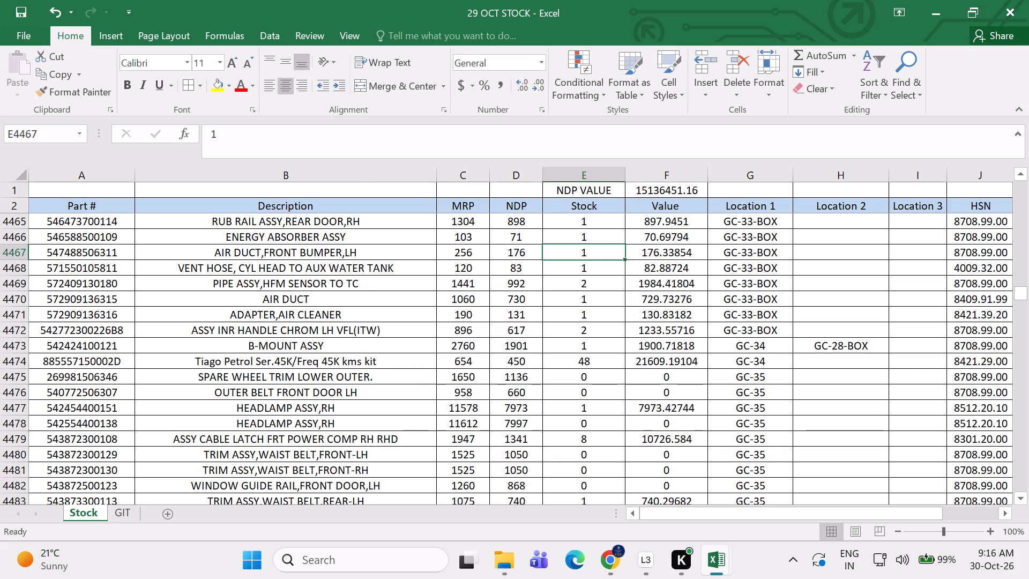
Highlight the NDP VALUE label and its total in E1:F1 of the Stock sheet in yellow.
left_click_drag(581, 193, 666, 189)
left_click(220, 85)
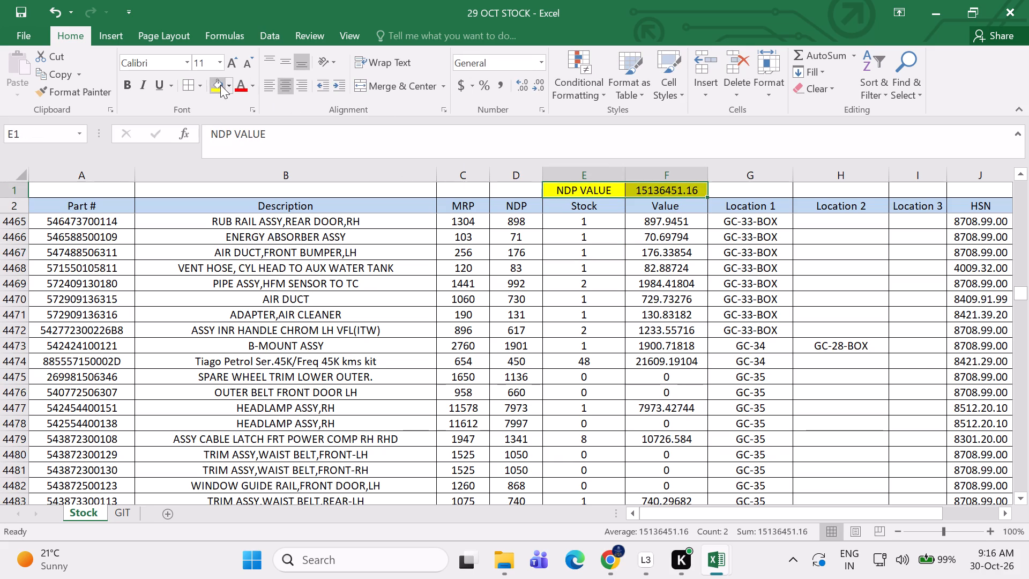
left_click(452, 307)
scroll(446, 351, "down", 2)
scroll(446, 351, "up", 3)
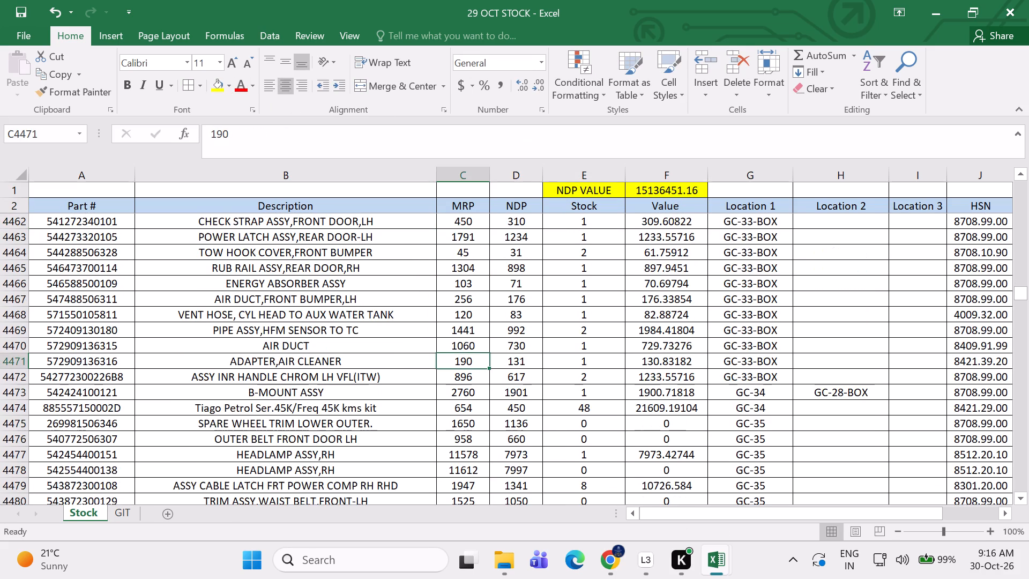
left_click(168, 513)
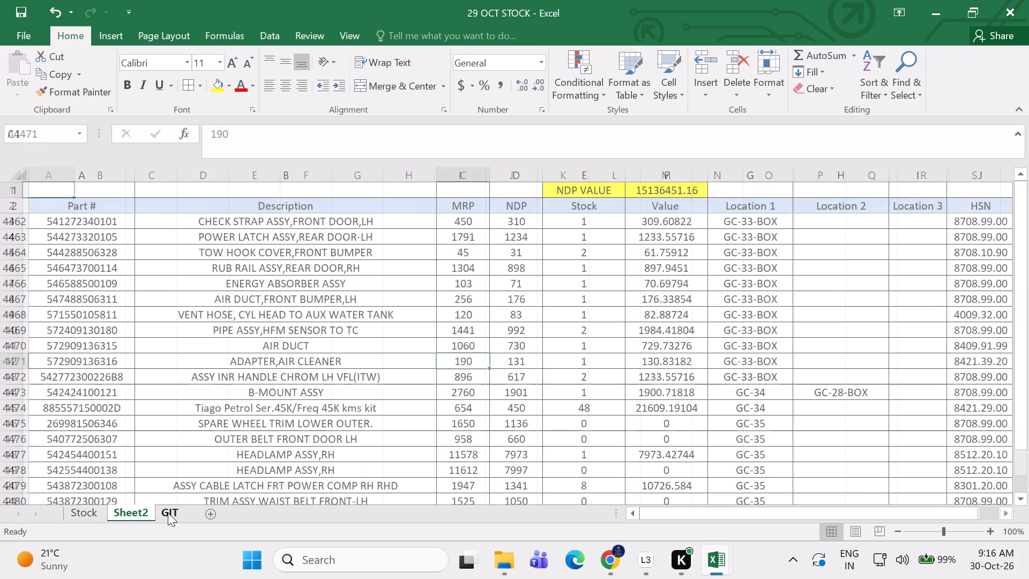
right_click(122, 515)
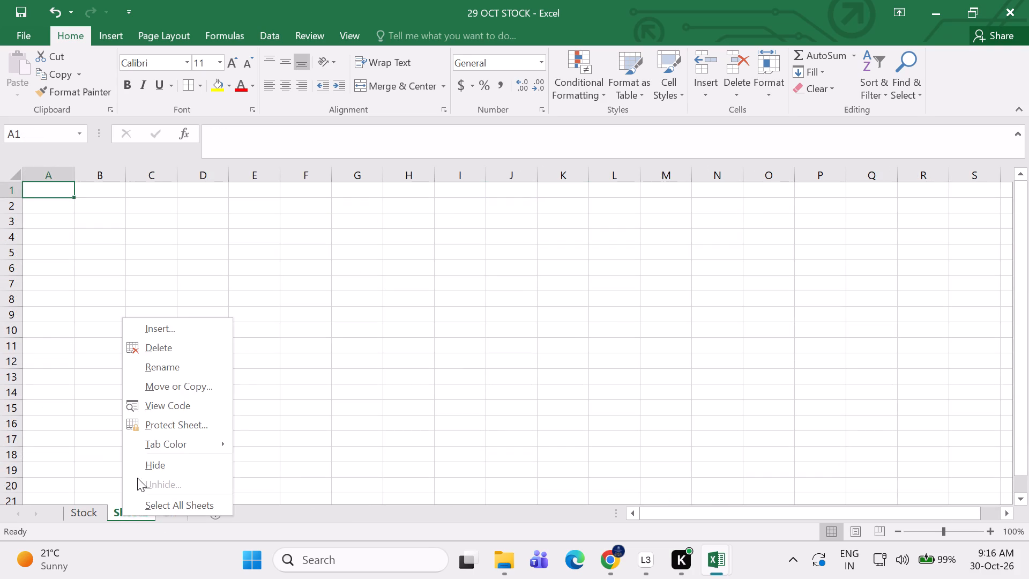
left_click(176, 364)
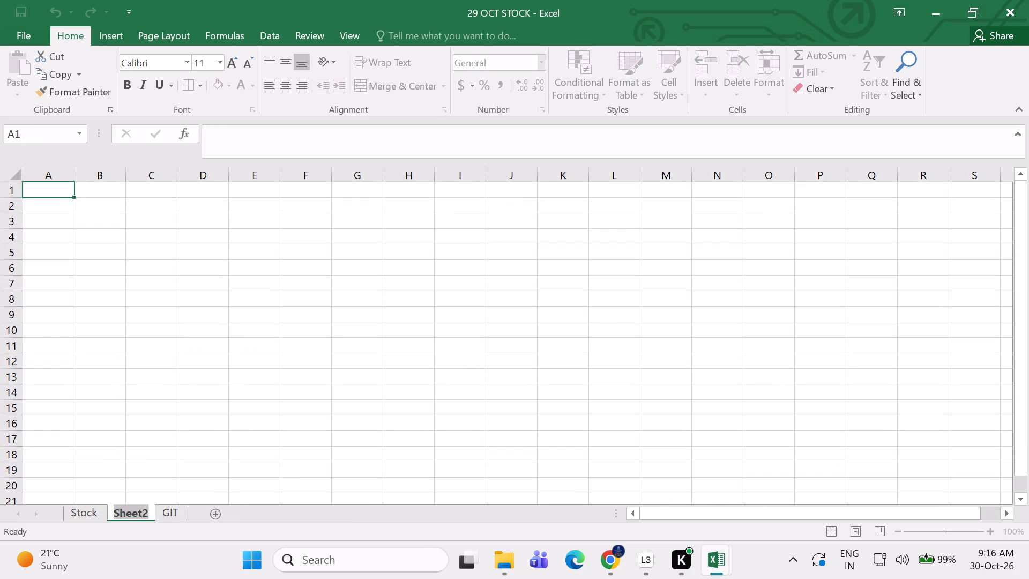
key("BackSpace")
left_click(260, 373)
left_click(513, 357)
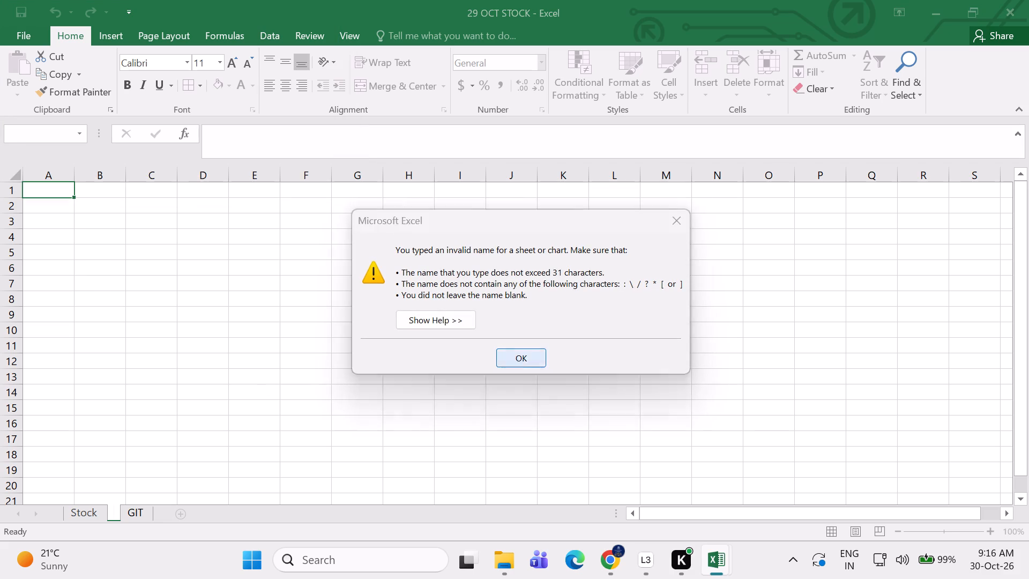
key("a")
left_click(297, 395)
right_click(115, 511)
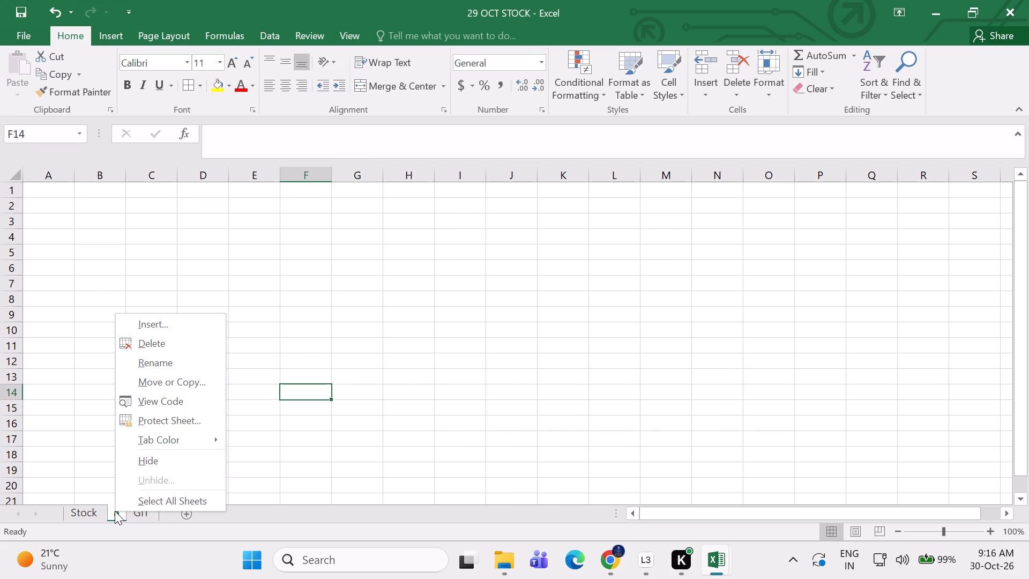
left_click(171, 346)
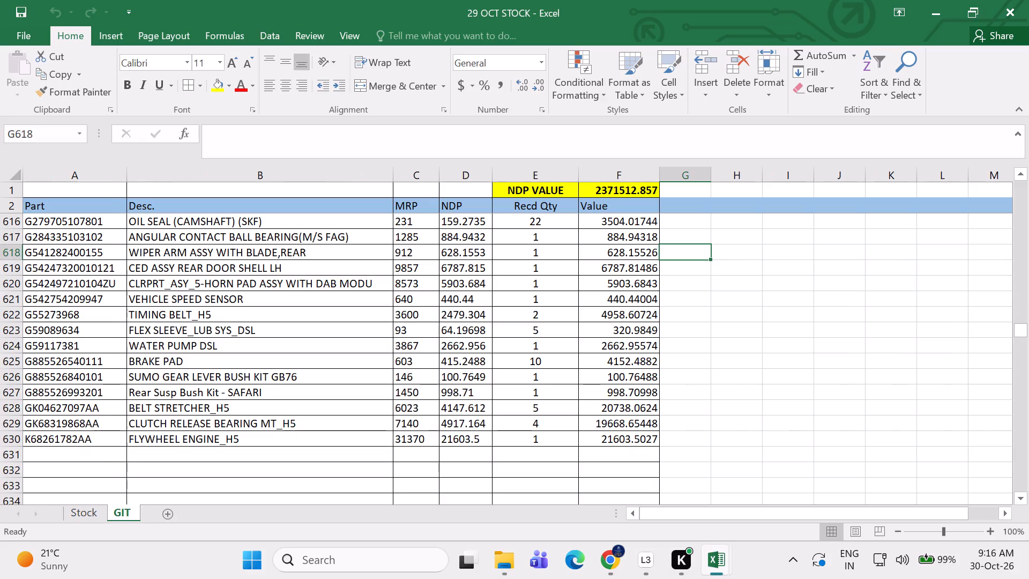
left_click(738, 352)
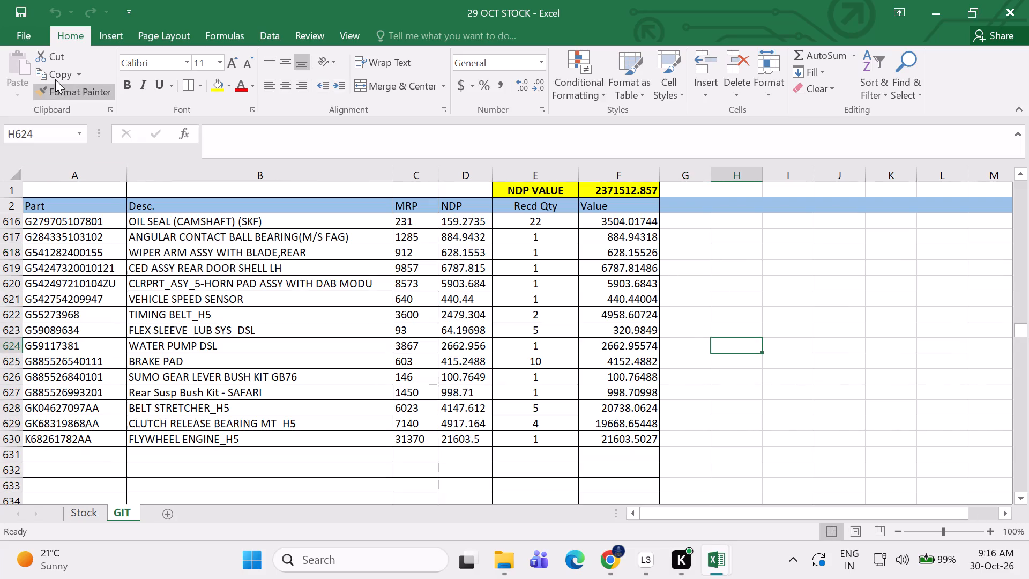
Save the workbook as 30 OCT STOCK And GST in the Downloads folder and close it.
left_click(30, 33)
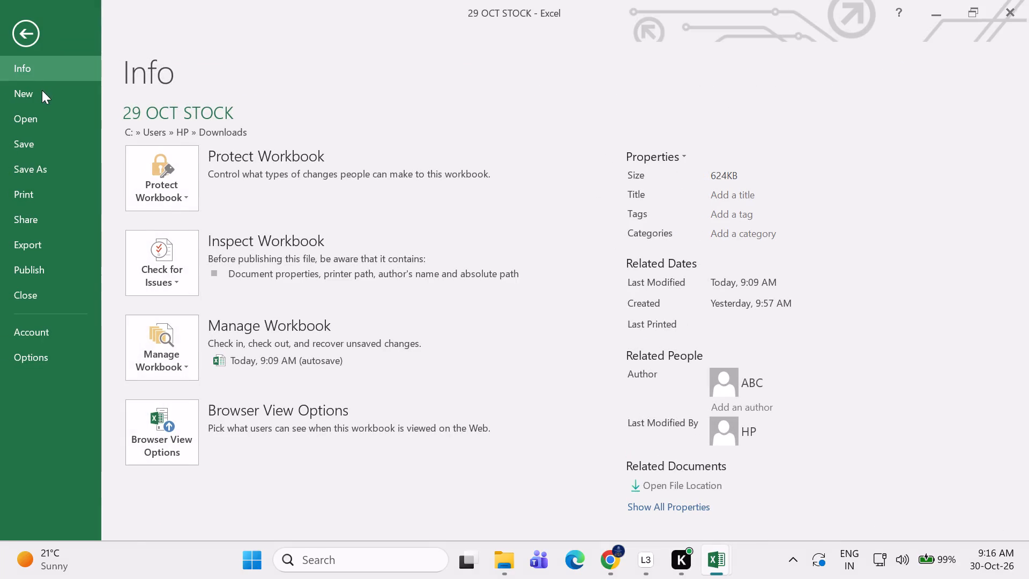
left_click(42, 167)
left_click(429, 149)
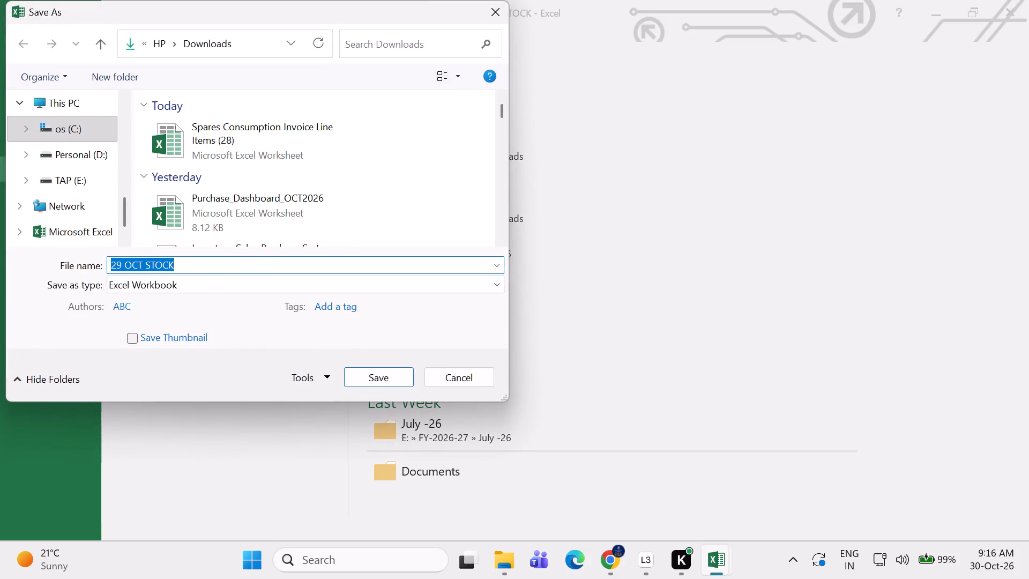
left_click(122, 263)
key("BackSpace")
key("BackSpace")
key("shift+numbersign")
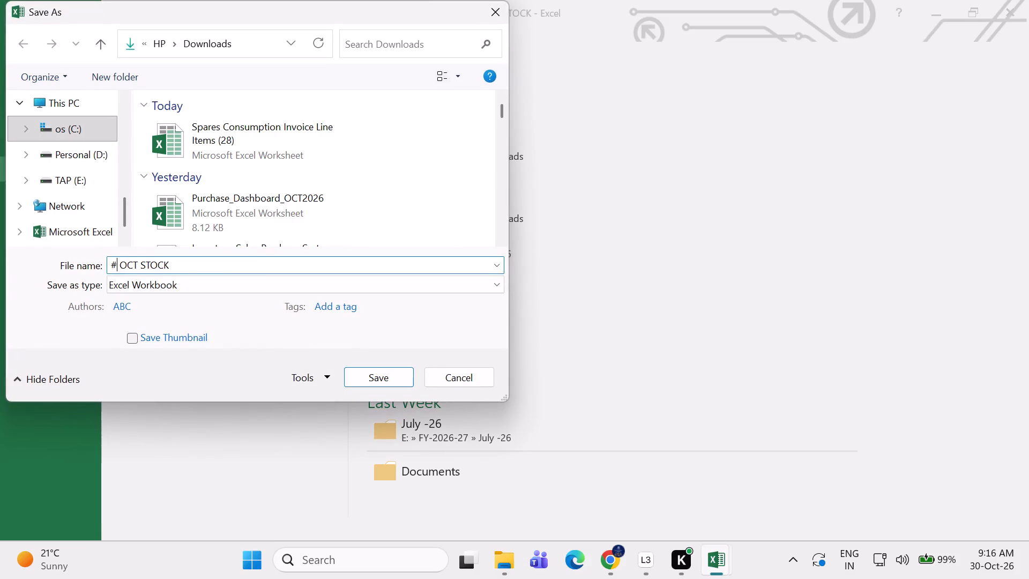
key("BackSpace")
type("30")
left_click(184, 269)
key("space")
type("And GST")
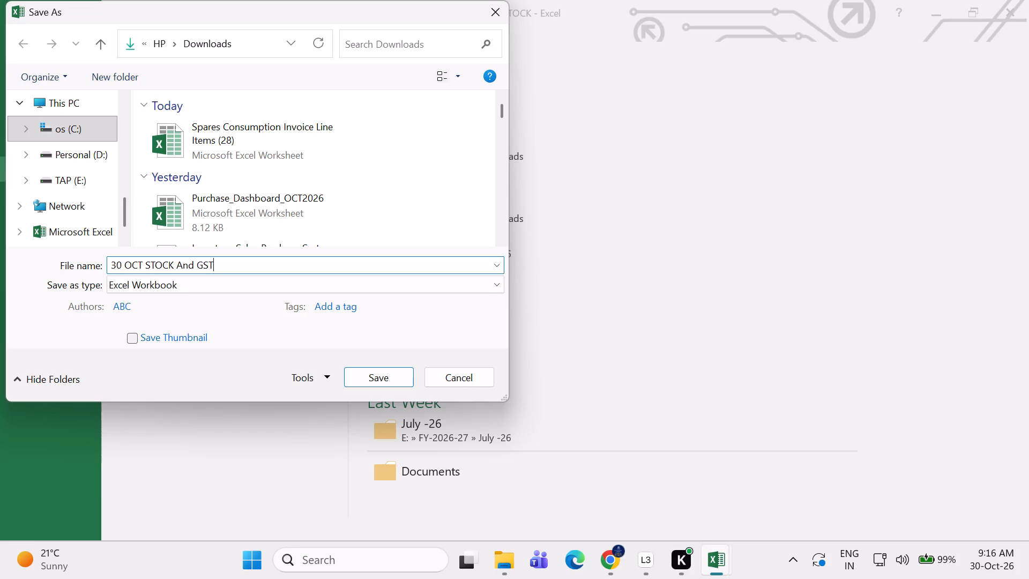
left_click(394, 382)
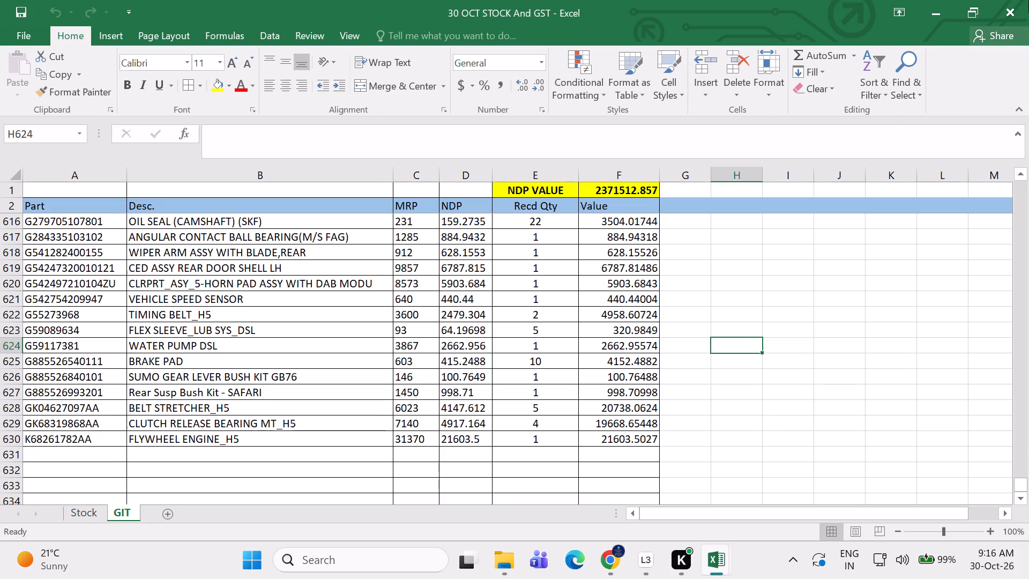
left_click(1026, 2)
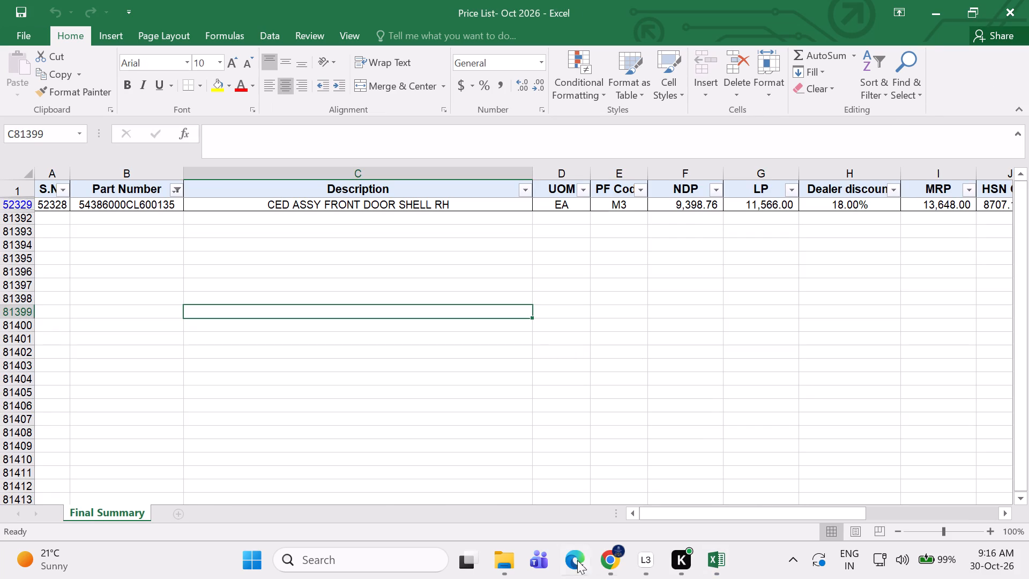
Switch to File Explorer and rename 30 OCT STOCK And GST in Downloads as 30 OCT STOCK And GIT.
left_click(503, 566)
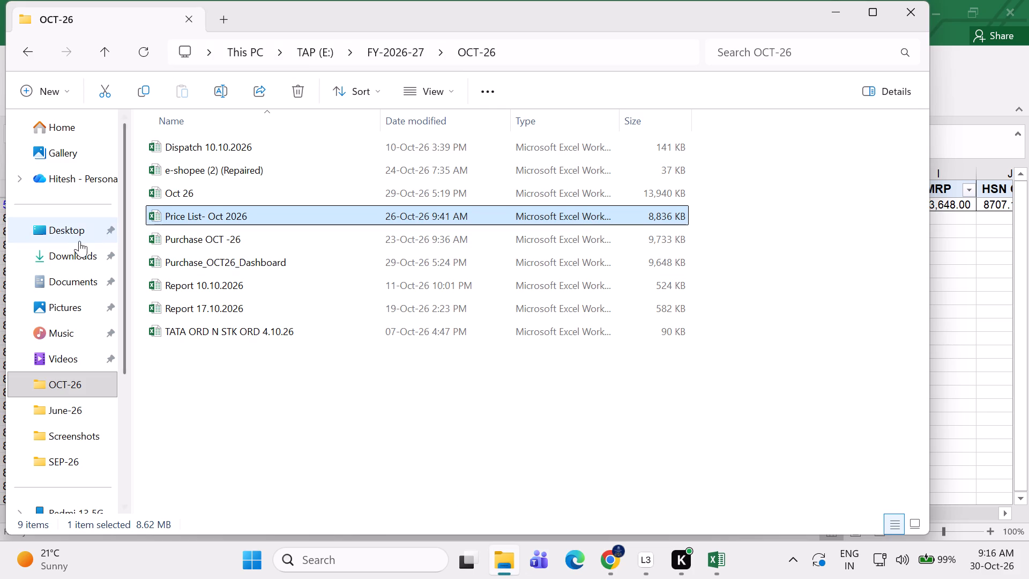
left_click(66, 261)
right_click(244, 168)
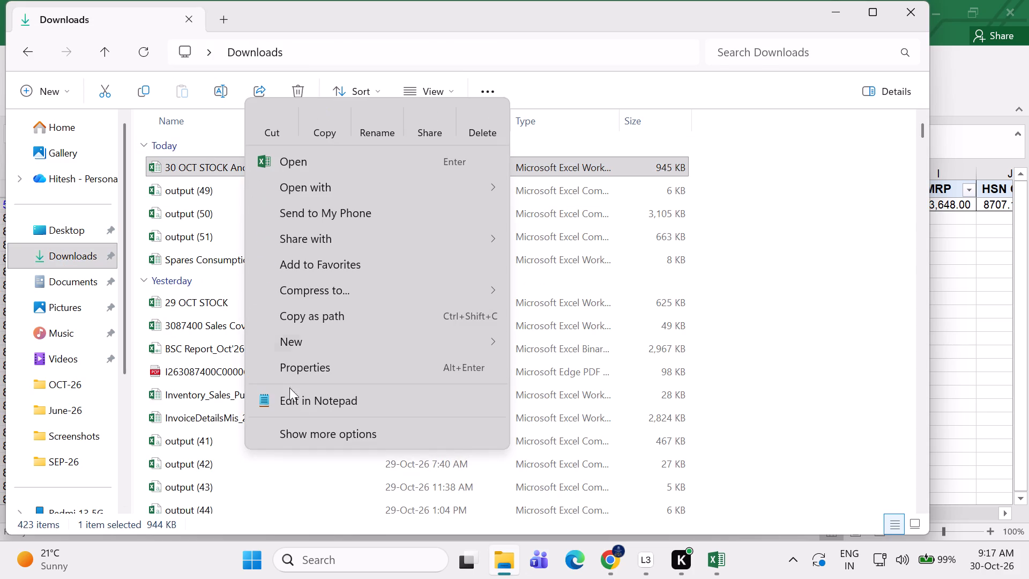
left_click(304, 457)
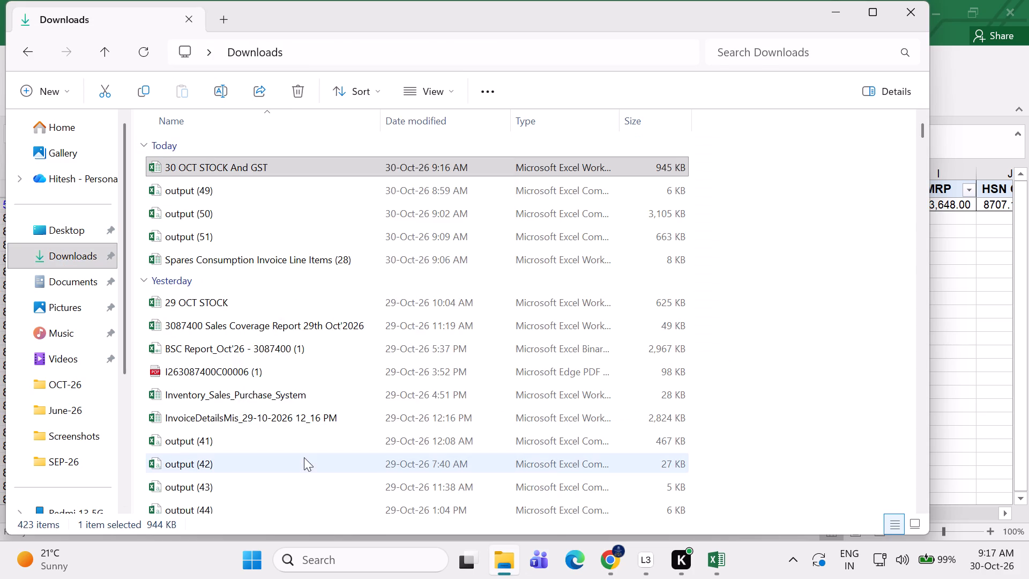
left_click(305, 503)
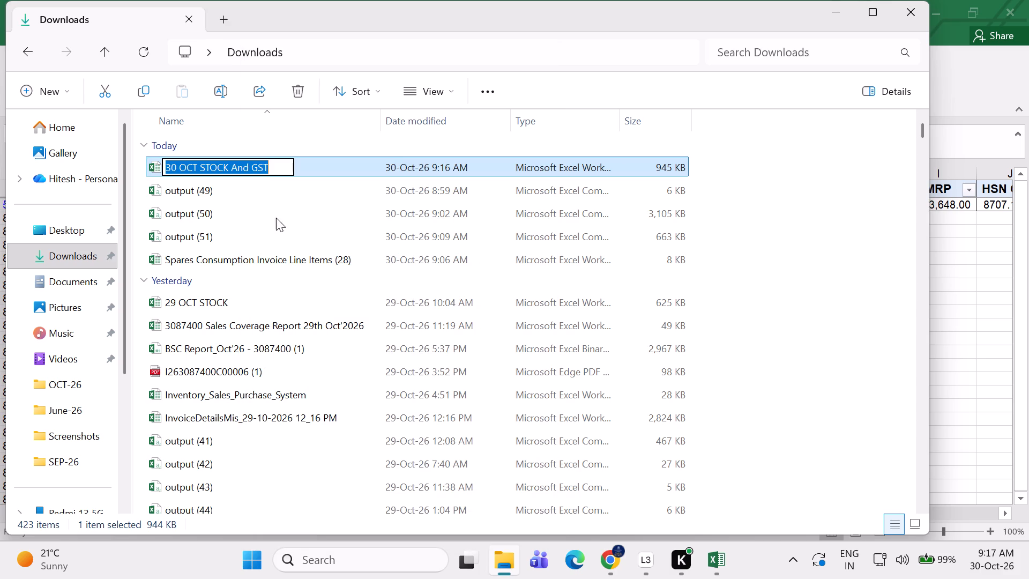
left_click(264, 166)
key("BackSpace")
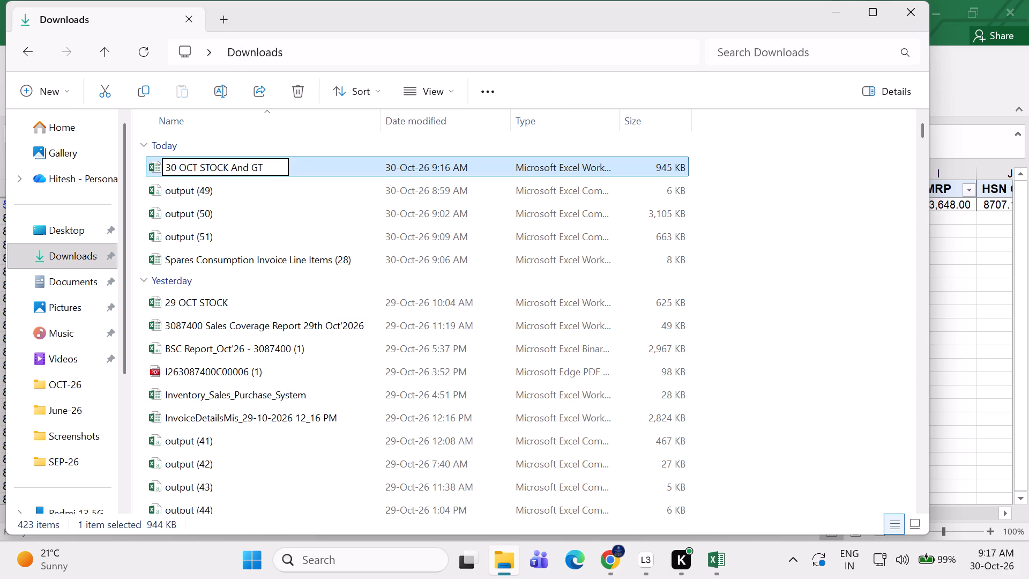
key("shift+i")
left_click(795, 279)
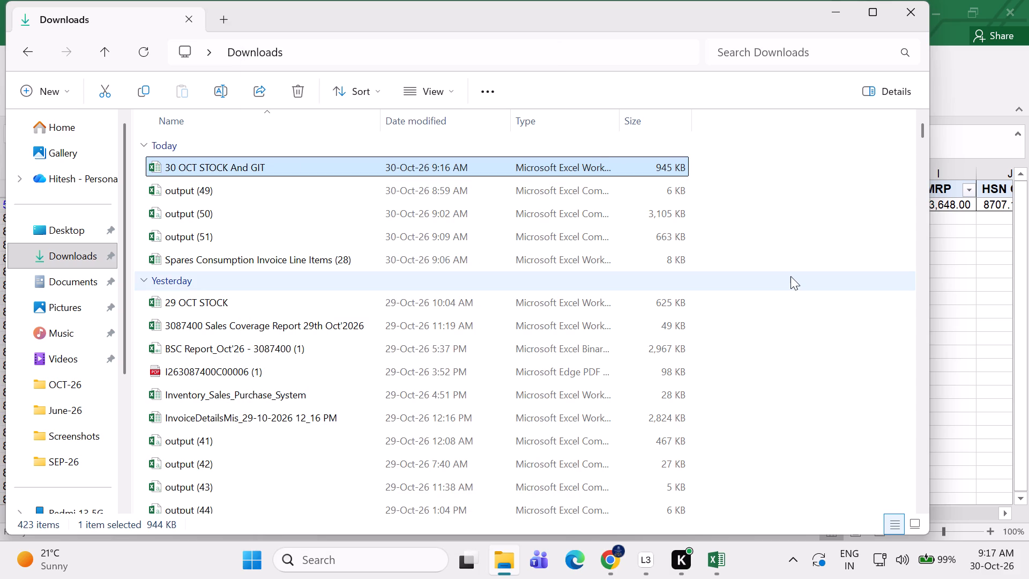
left_click(919, 5)
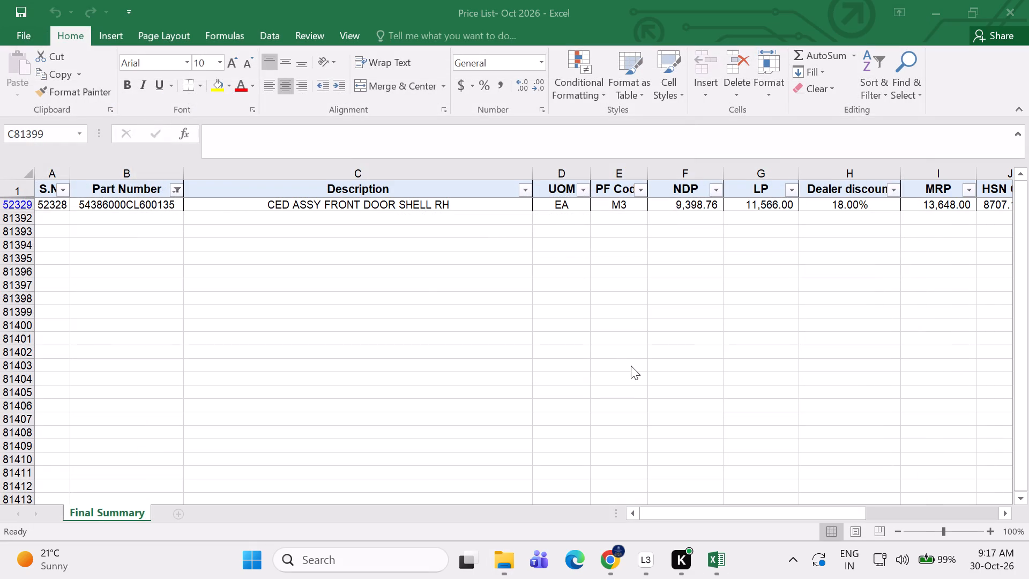
Switch to Chrome and start a new query by Part # in the De Allocate list of the Order section.
left_click(631, 366)
left_click(608, 575)
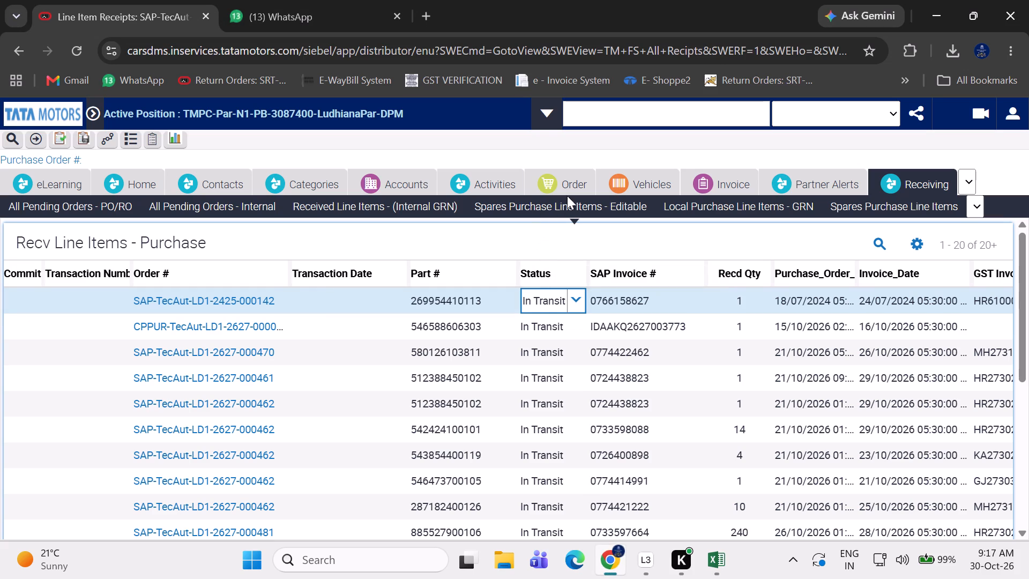
left_click(581, 187)
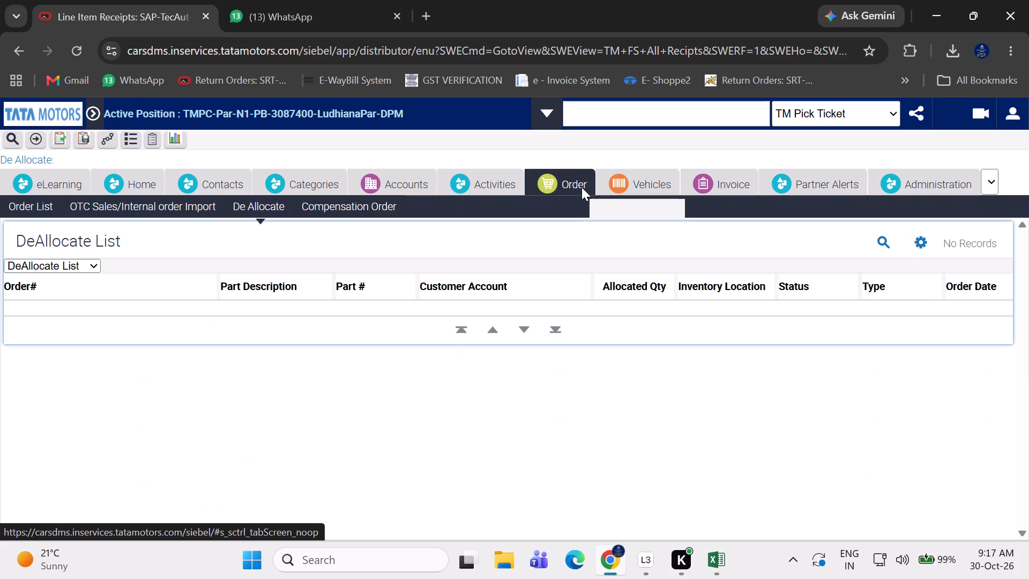
left_click(266, 207)
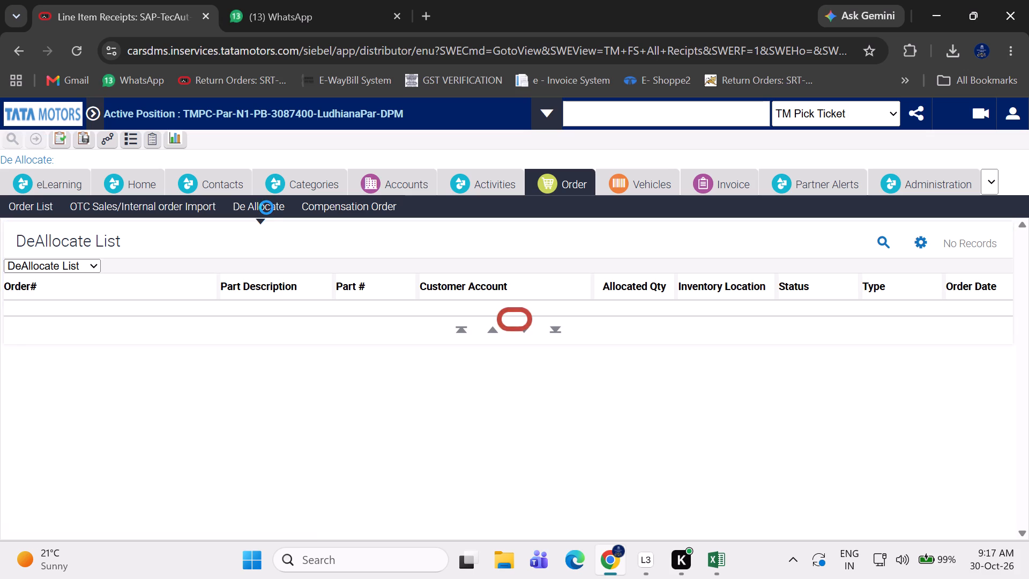
left_click(878, 243)
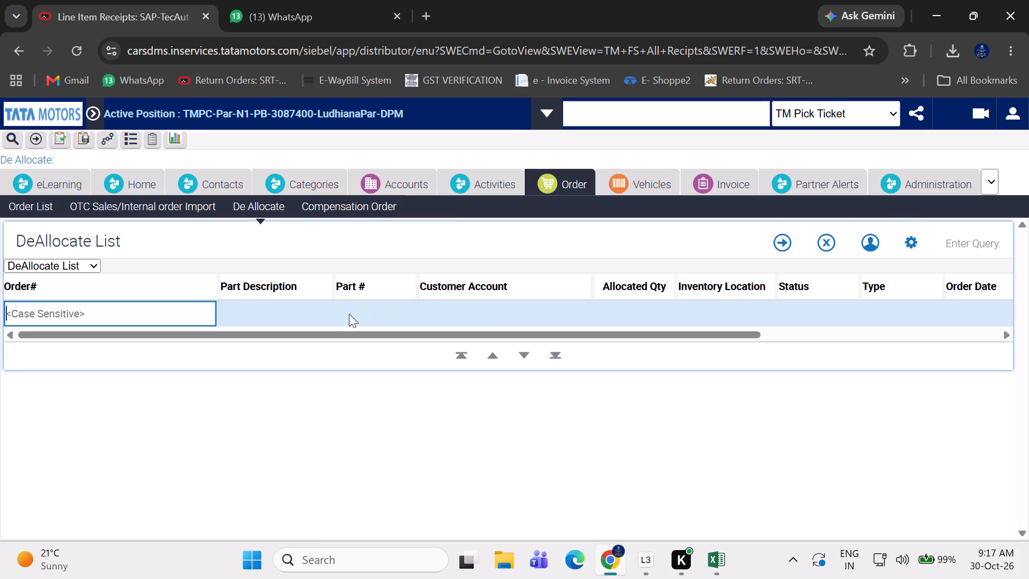
left_click(349, 314)
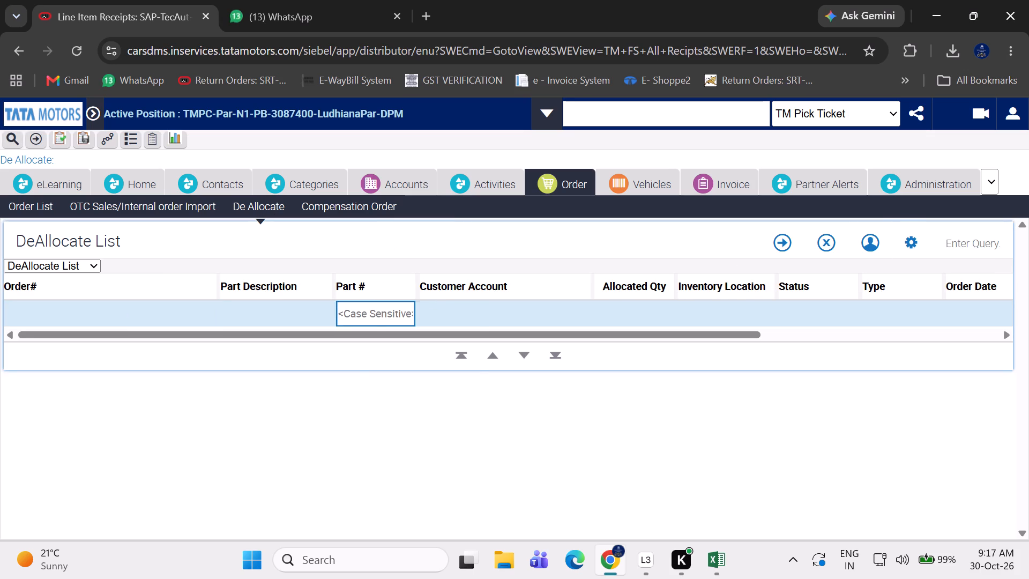
key("2")
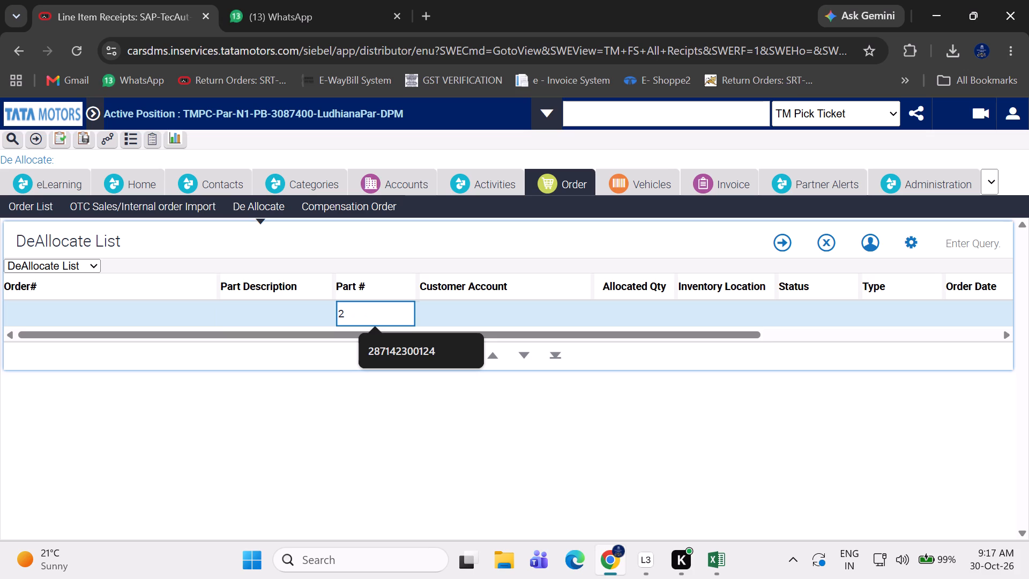
Open the 29 OCT STOCK workbook from the Downloads folder.
left_click(707, 565)
left_click(206, 304)
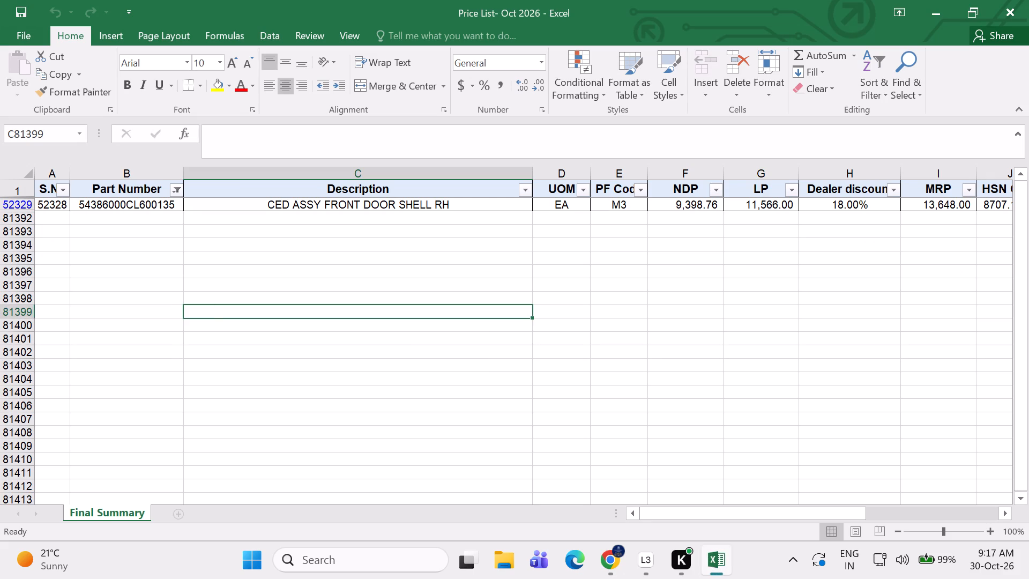
left_click(606, 568)
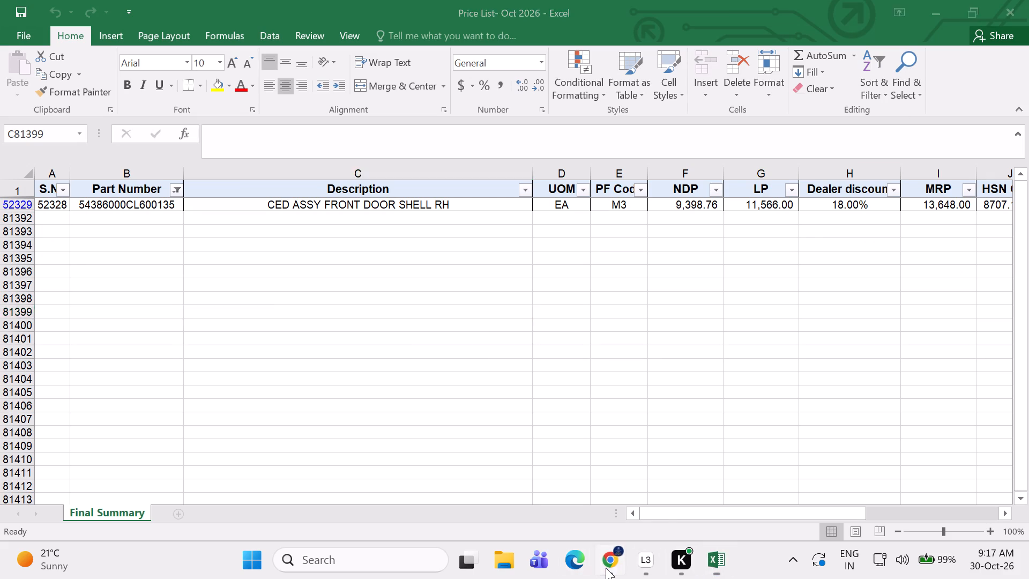
left_click(494, 571)
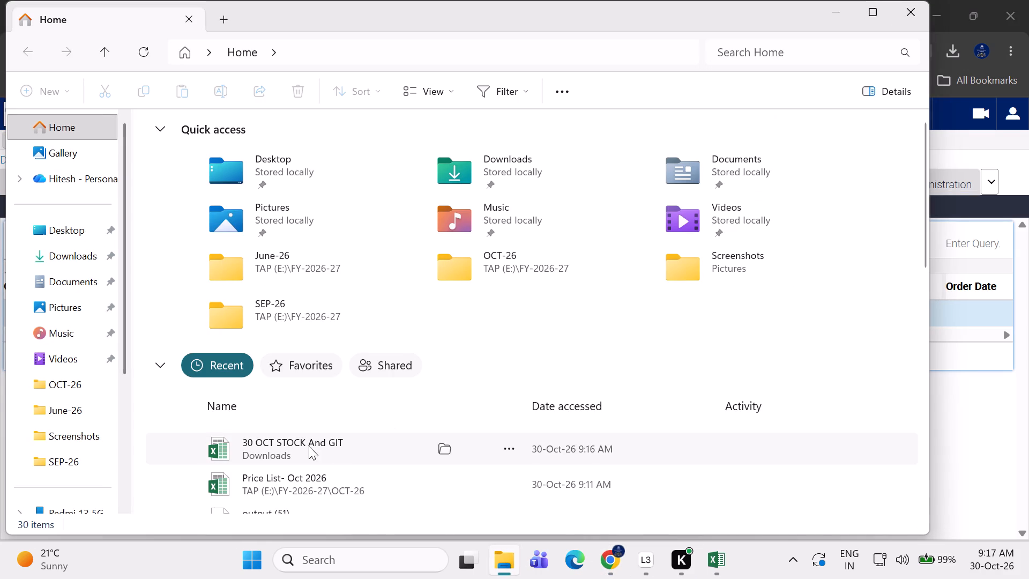
left_click(69, 254)
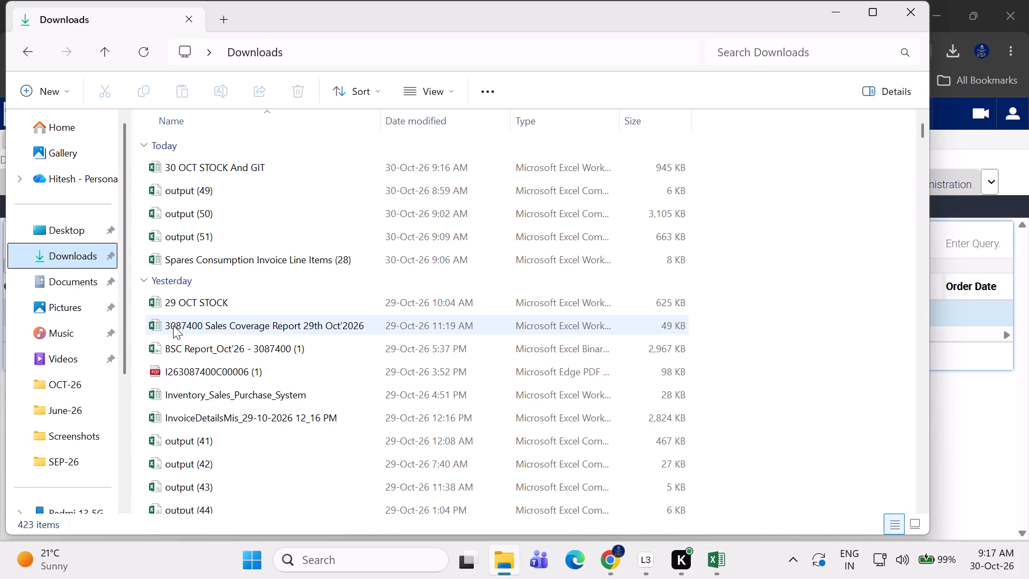
double_click(178, 298)
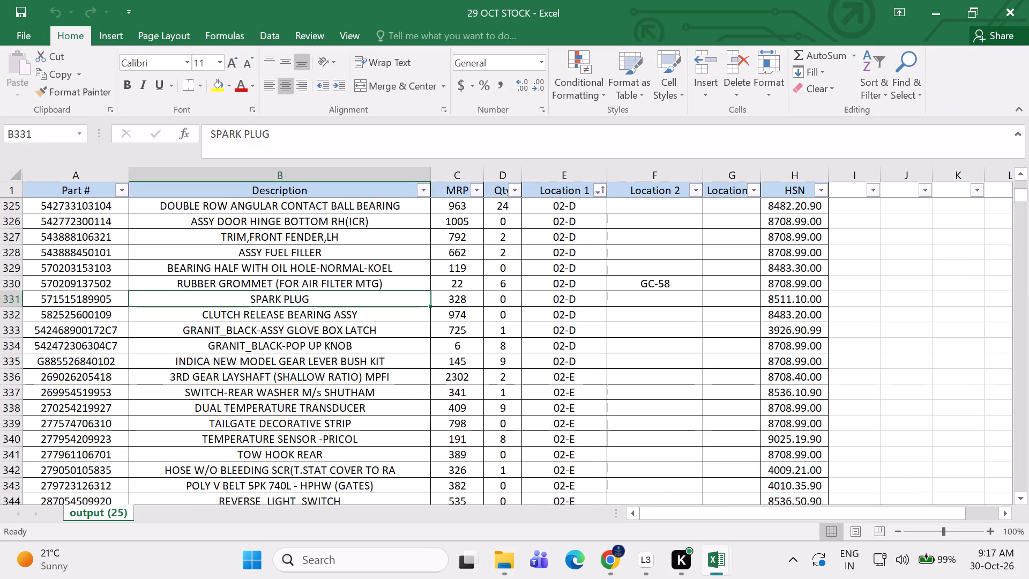
Filter the Part # column of 29 OCT STOCK to part numbers containing 9915.
left_click(123, 192)
left_click(107, 326)
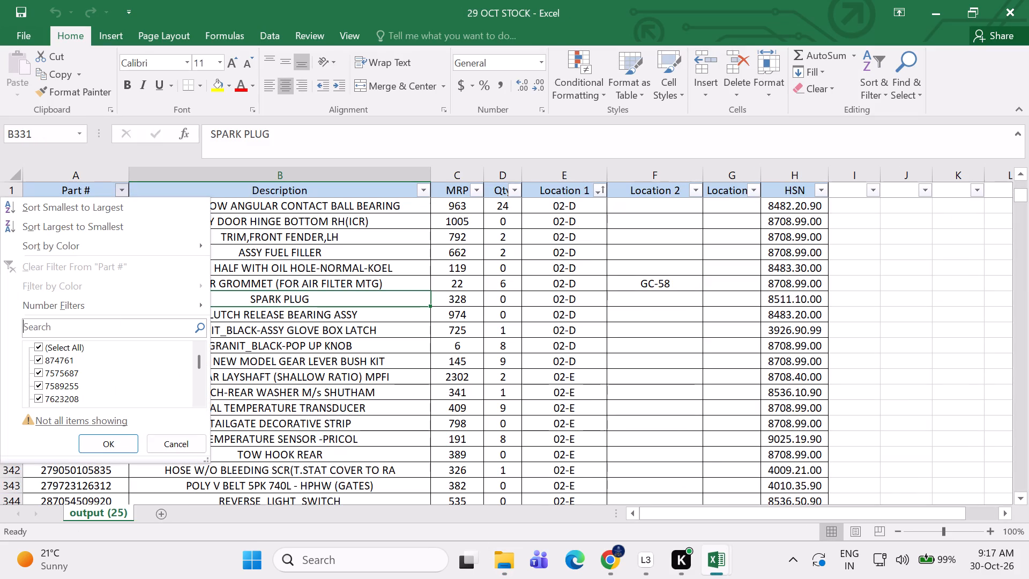
type("9915")
left_click(111, 445)
left_click(170, 420)
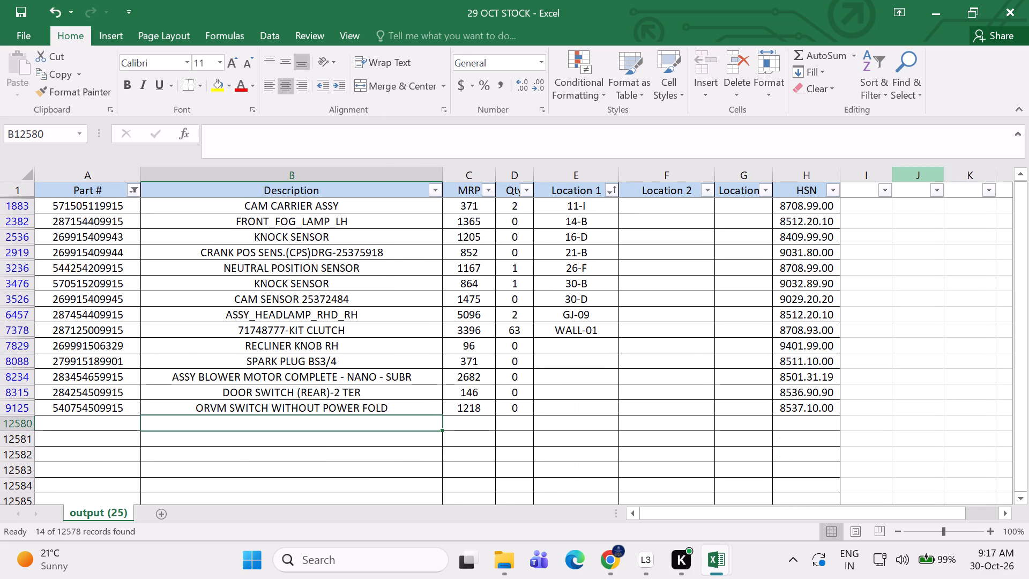
left_click(85, 332)
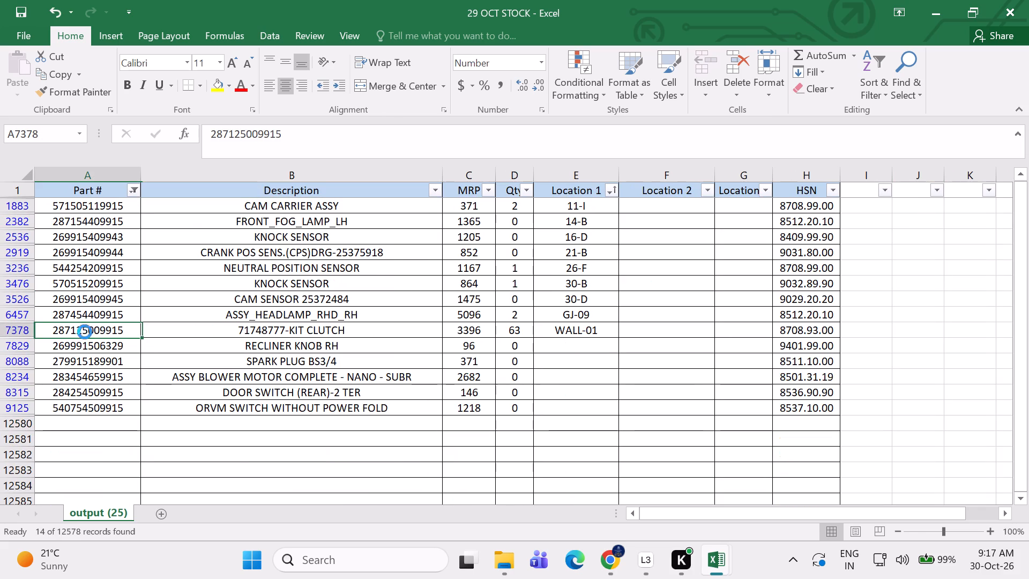
key("ctrl+c")
left_click(611, 570)
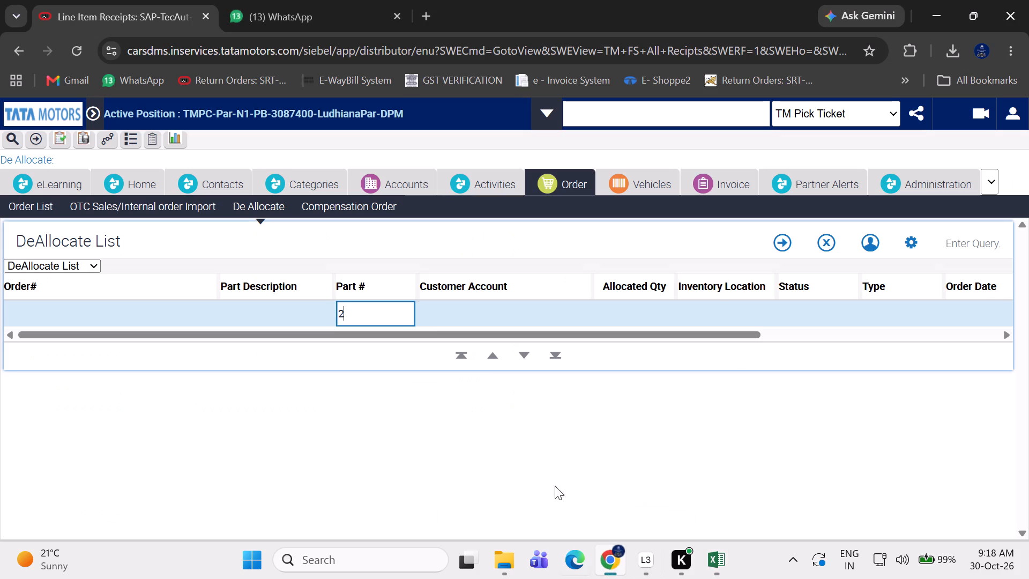
left_click_drag(360, 307, 323, 308)
key("ctrl+v")
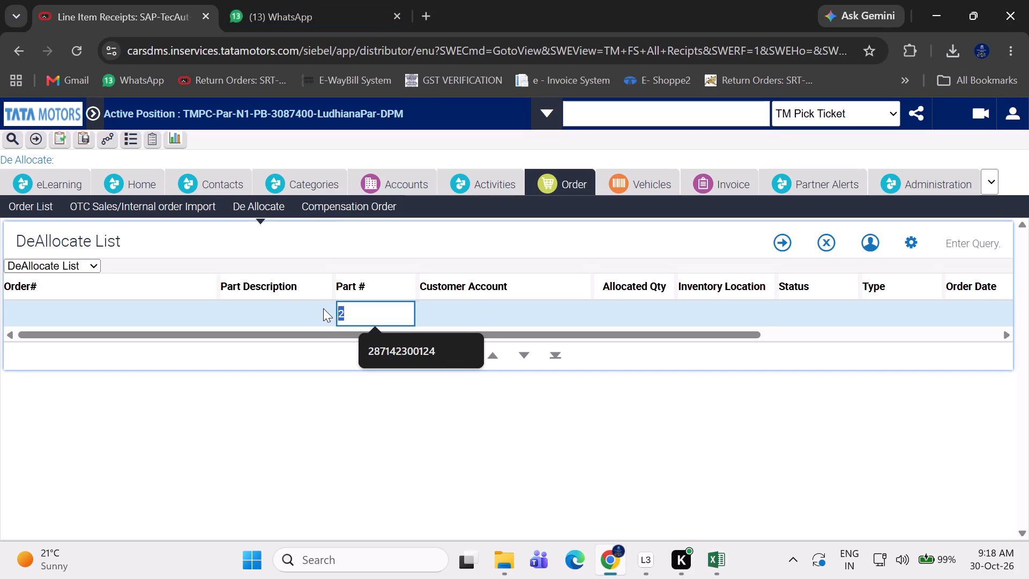
key("Return")
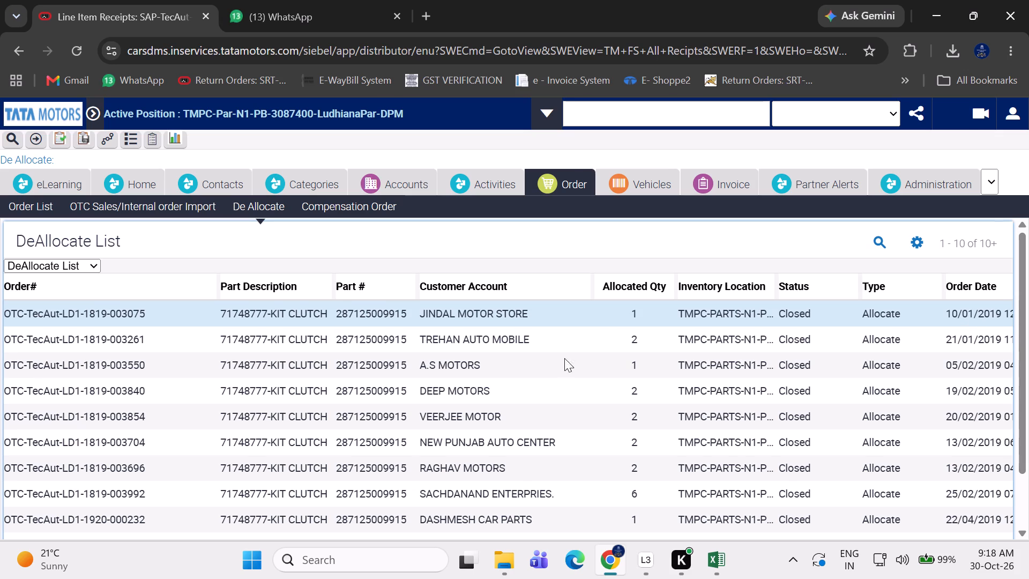
Sort the DeAllocate List by Allocated Qty in descending order.
left_click(630, 285)
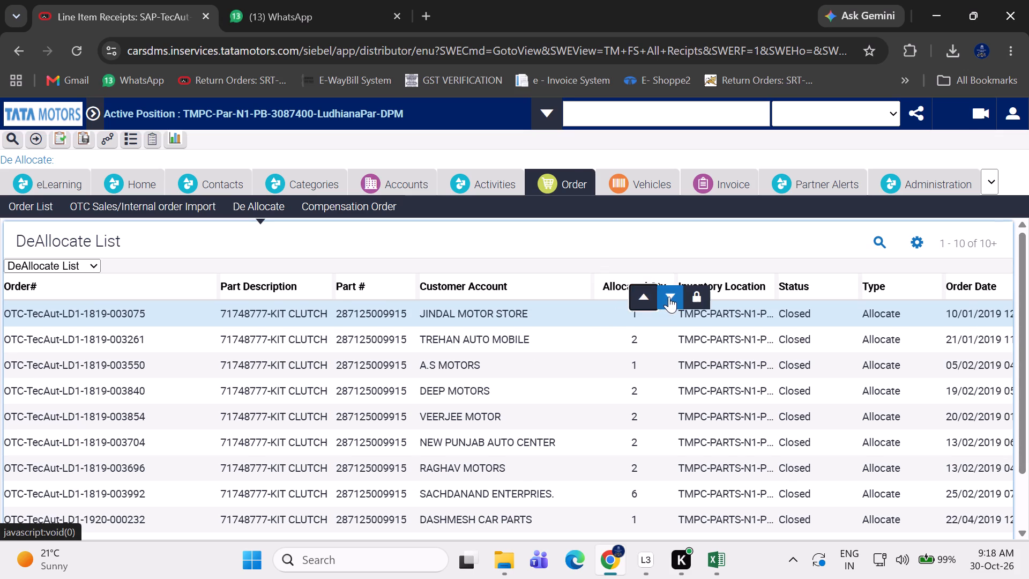
left_click(669, 296)
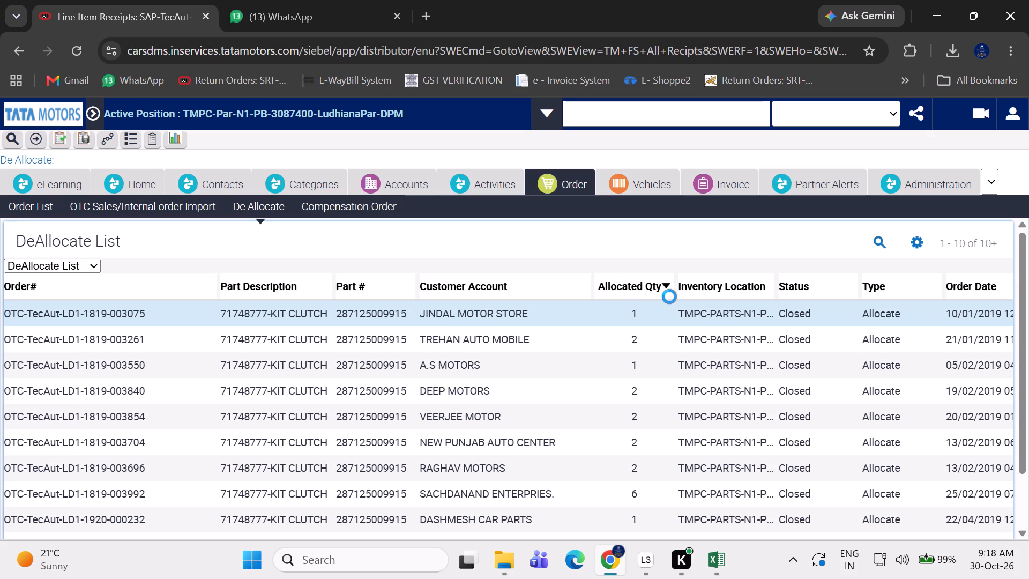
Open Gmail in a new browser tab, leaving it to load, and return to the DeAllocate List.
left_click(422, 19)
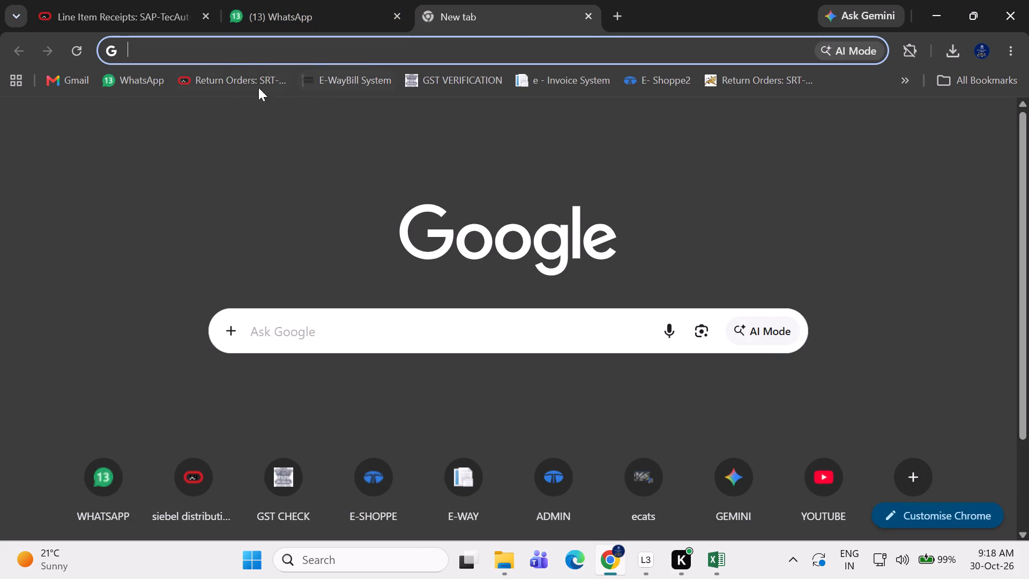
left_click(79, 77)
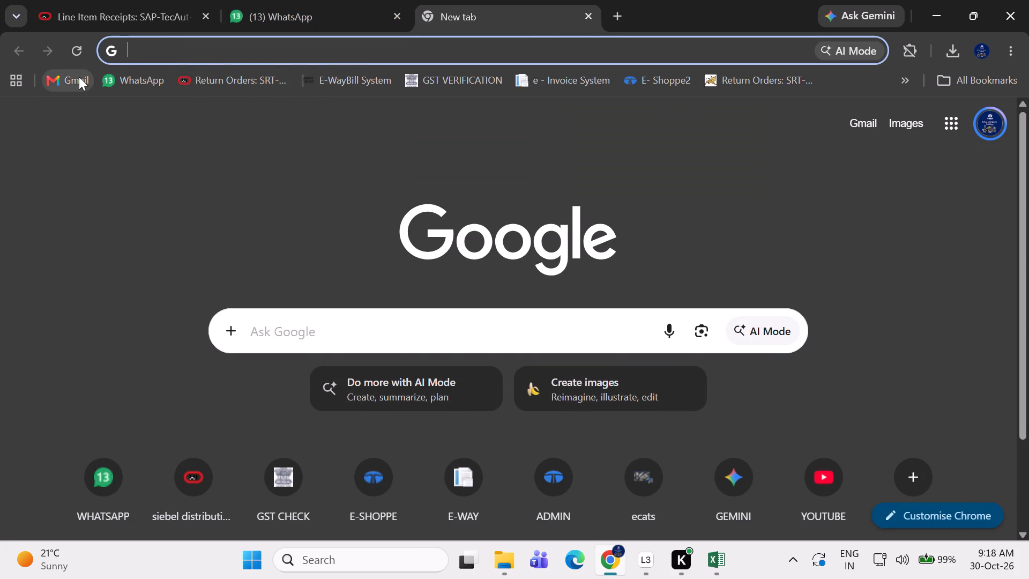
left_click(123, 0)
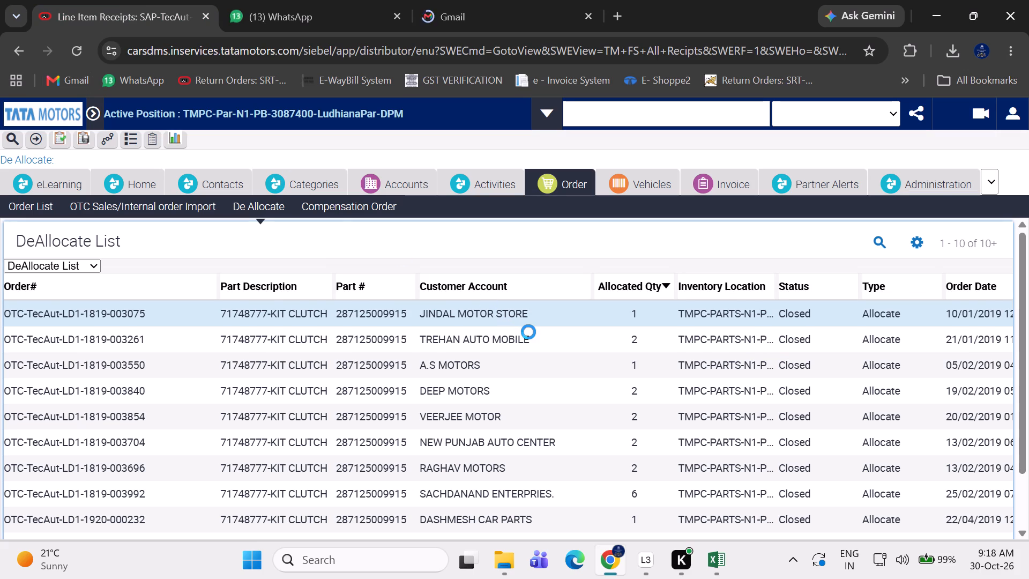
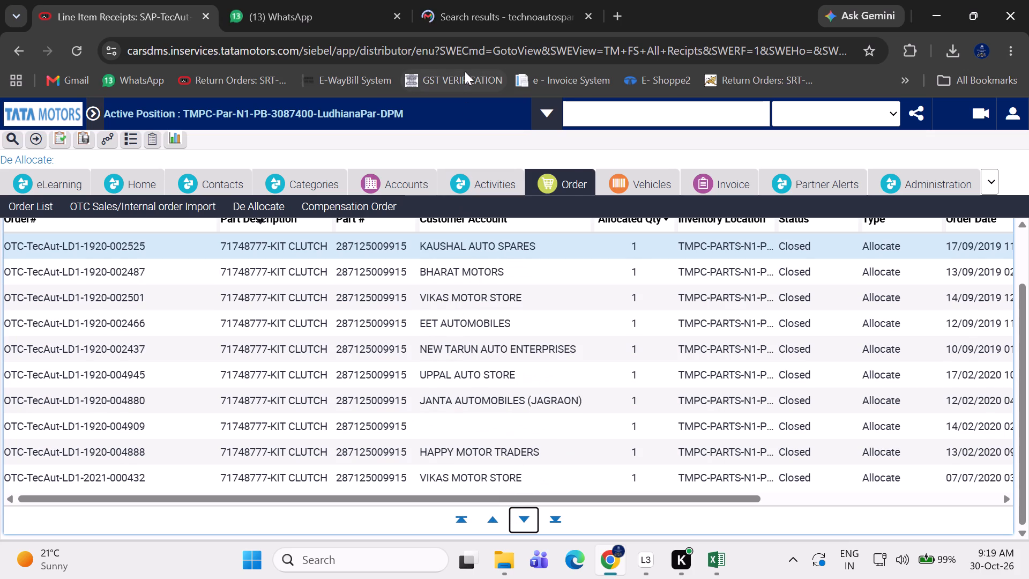
left_click(522, 511)
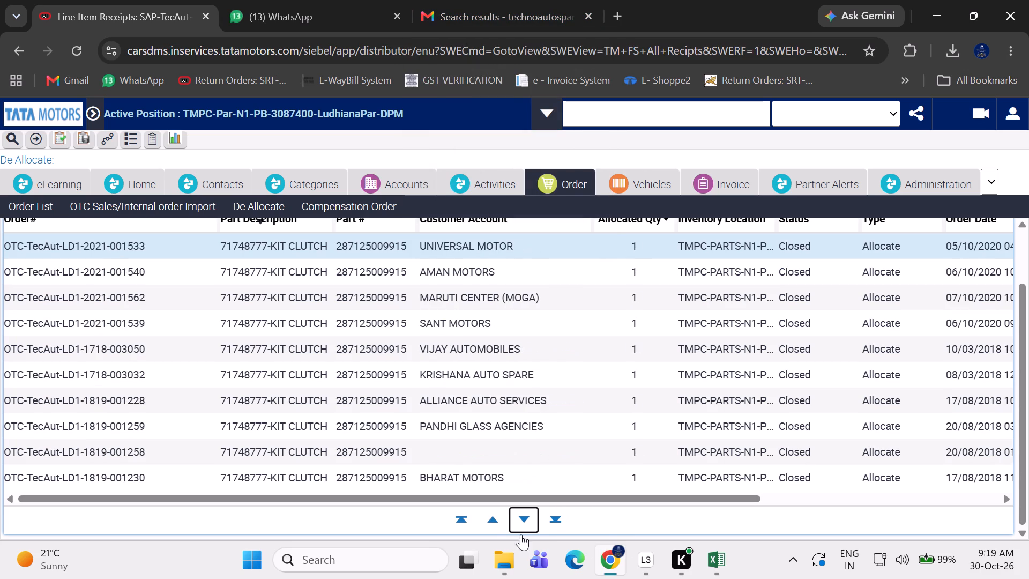
left_click(490, 526)
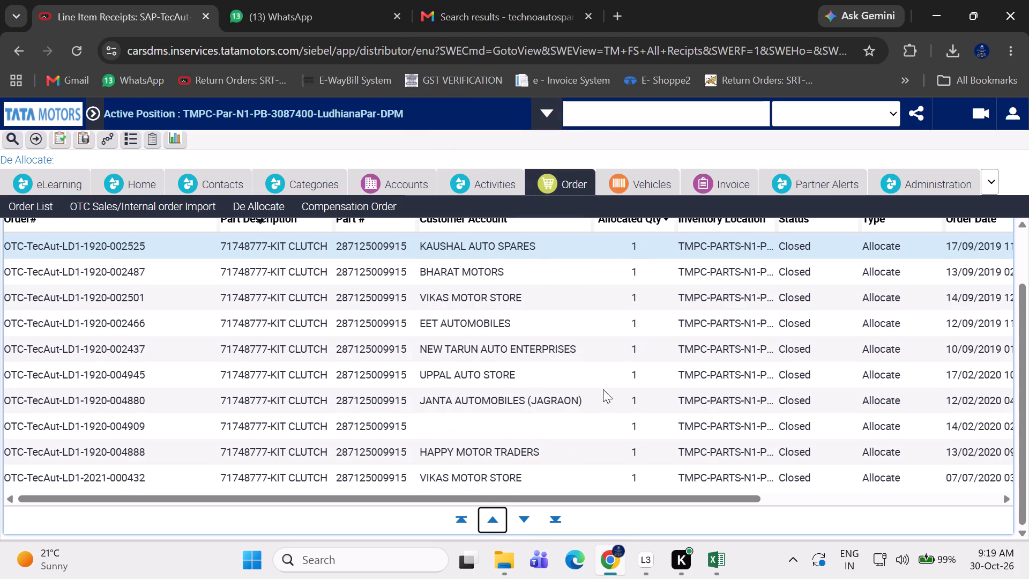
left_click(487, 523)
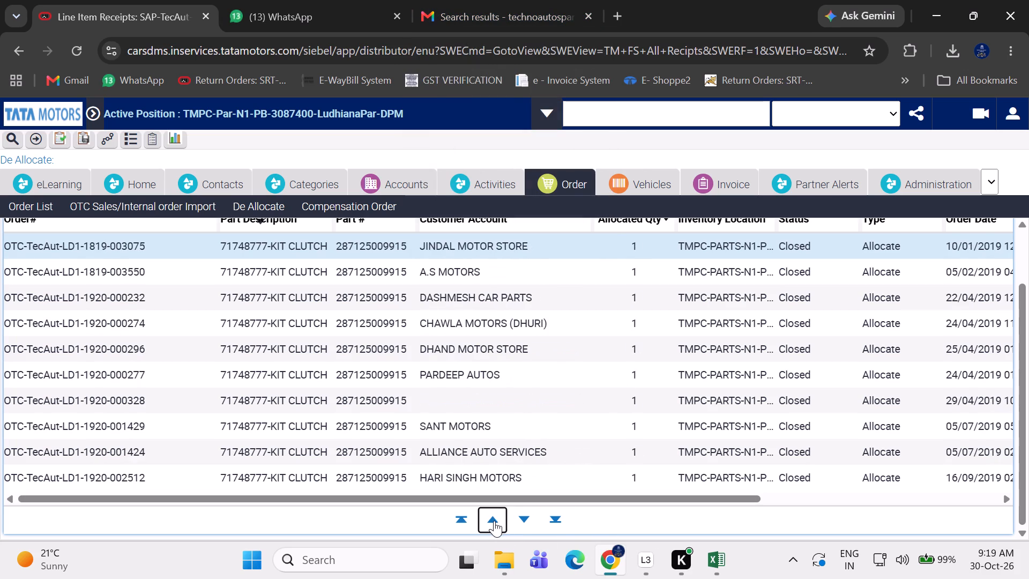
left_click(494, 521)
left_click(494, 521)
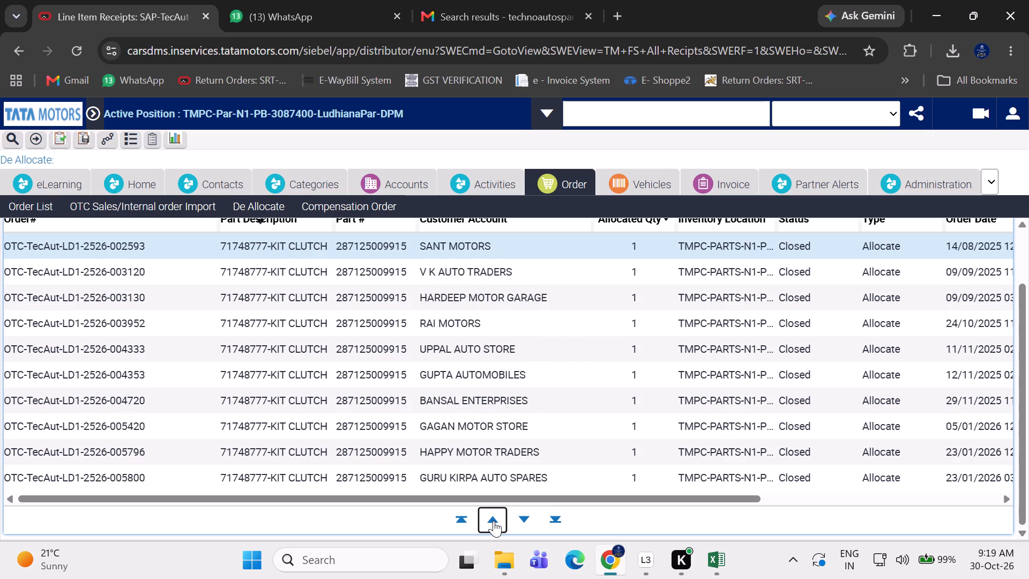
left_click(494, 521)
left_click(494, 521)
left_click(494, 521)
left_click(494, 521)
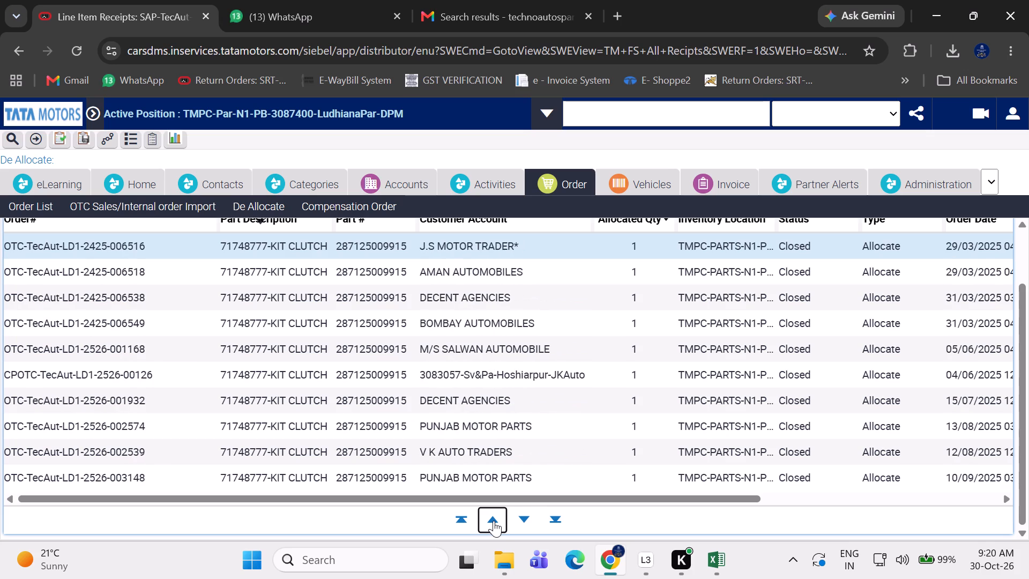
left_click(494, 521)
triple_click(494, 521)
triple_click(494, 521)
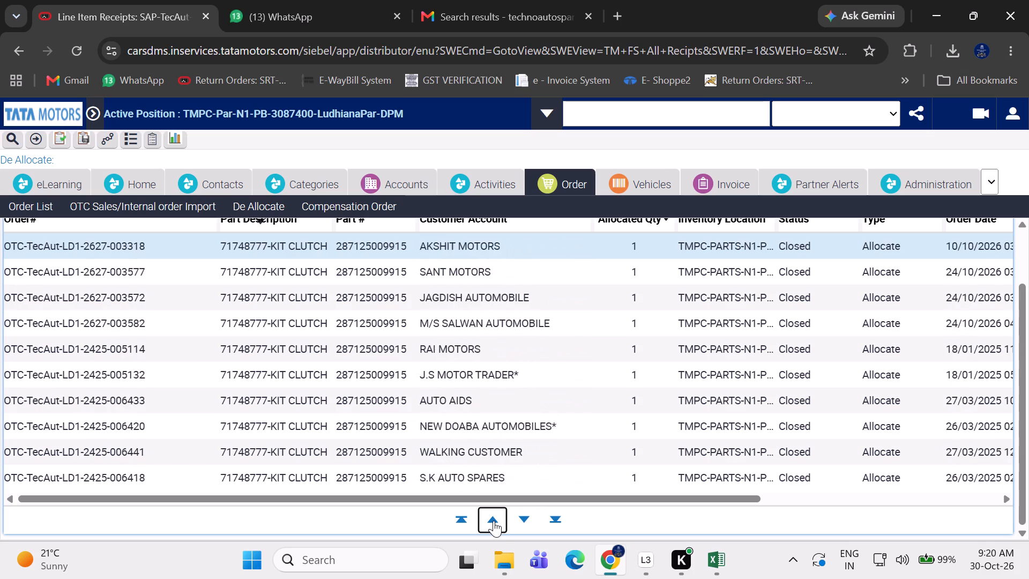
triple_click(494, 521)
triple_click(494, 521)
triple_click(494, 521)
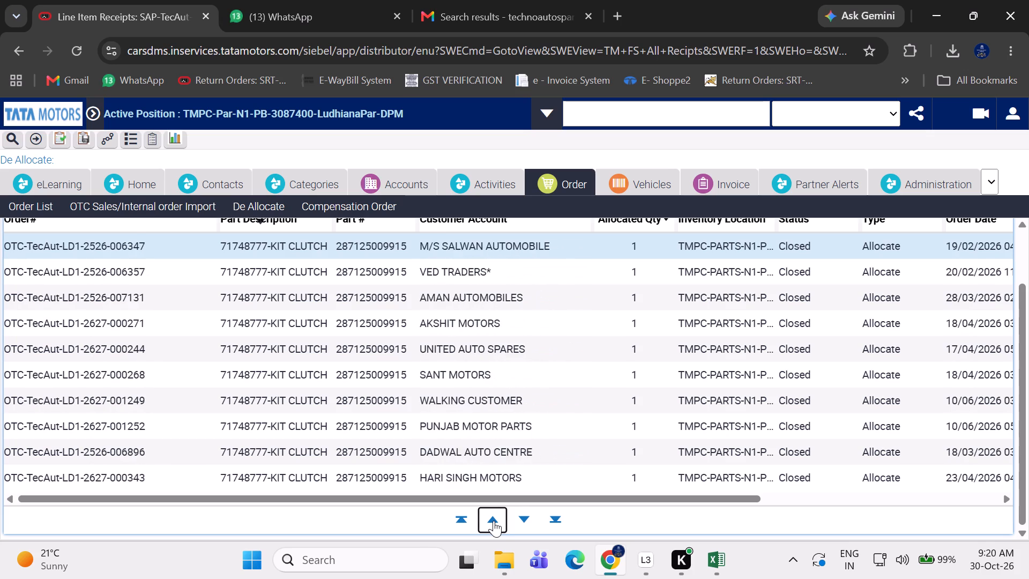
triple_click(494, 521)
triple_click(494, 521)
left_click(494, 521)
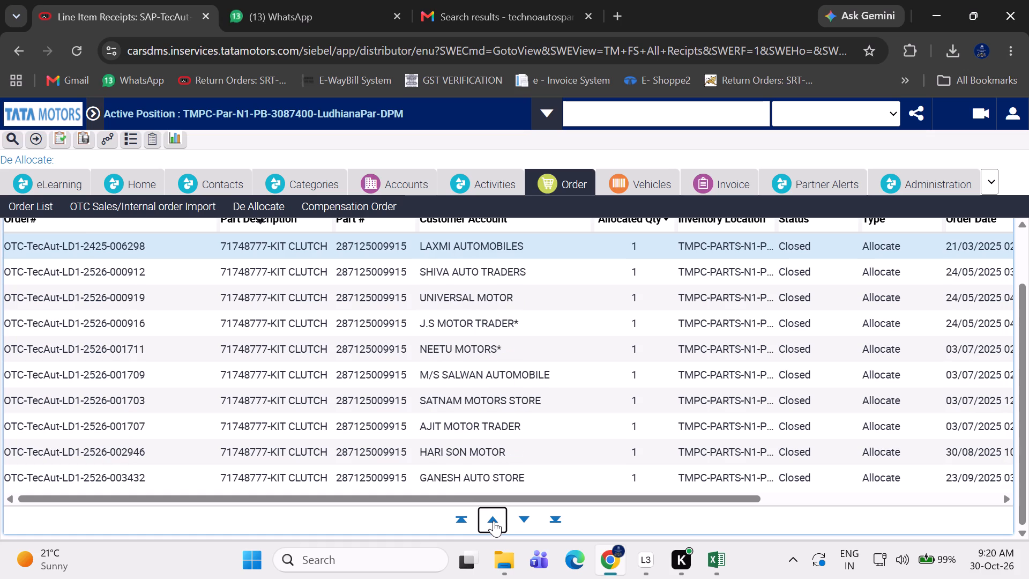
triple_click(494, 521)
triple_click(494, 521)
left_click(494, 521)
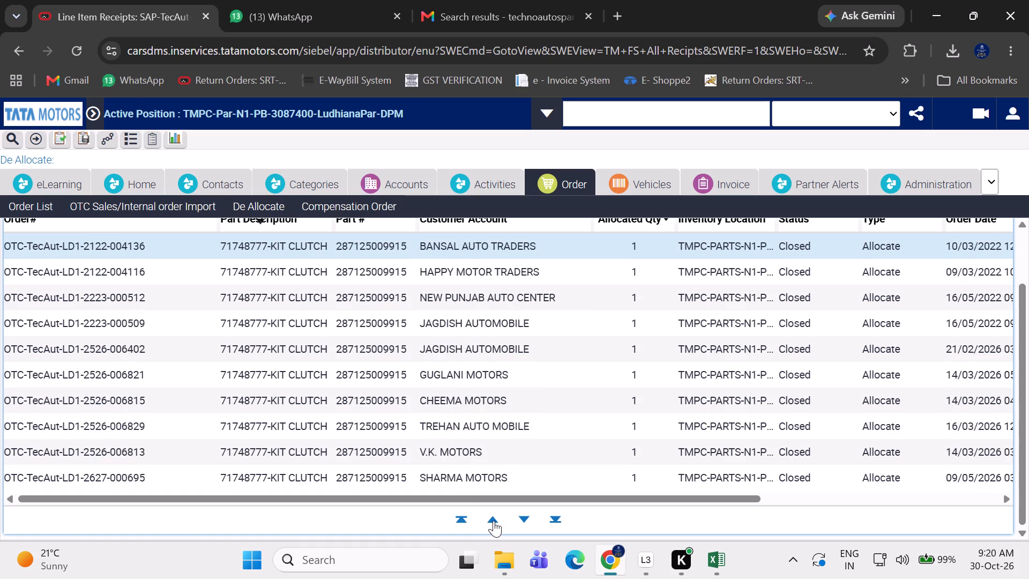
triple_click(494, 521)
triple_click(494, 521)
triple_click(494, 521)
double_click(494, 521)
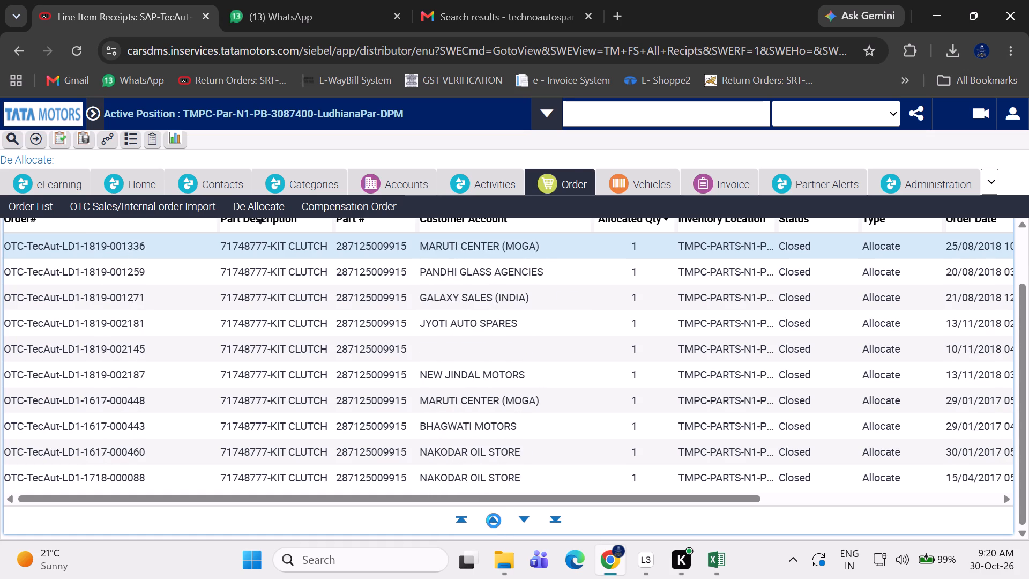
left_click(463, 516)
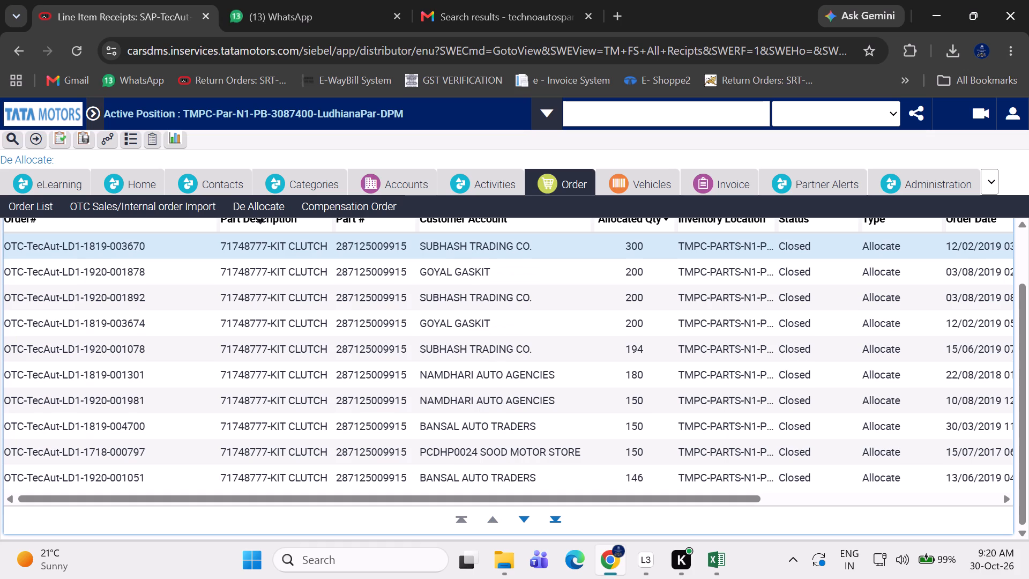
left_click(470, 246)
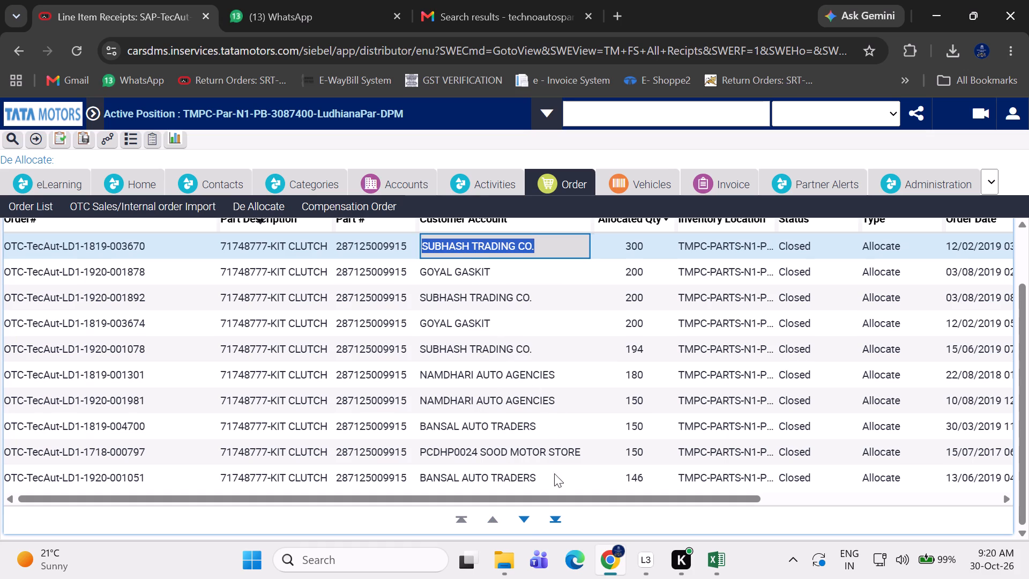
left_click(524, 522)
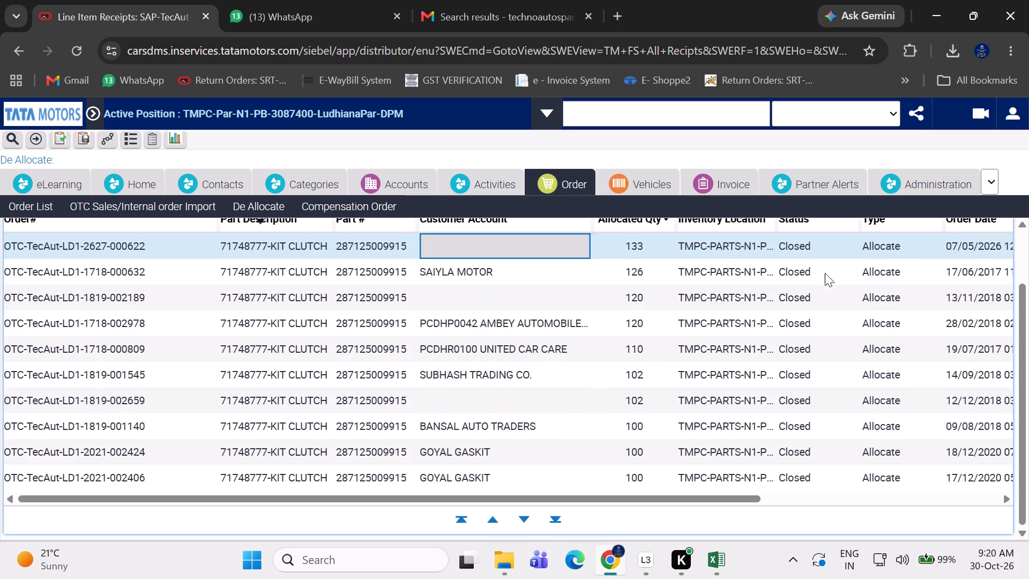
left_click(120, 243)
triple_click(120, 243)
left_click(120, 243)
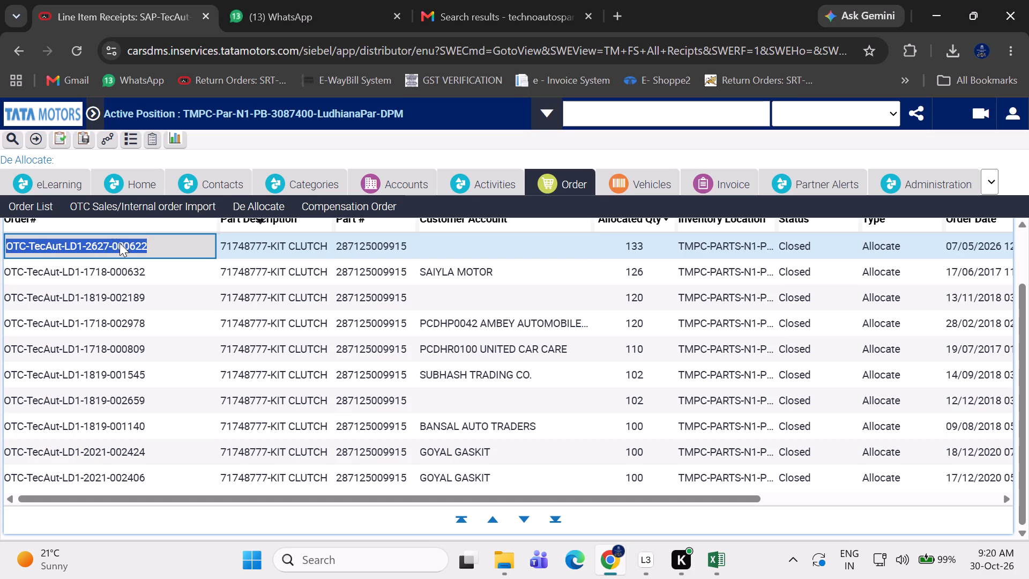
key("ctrl+c")
left_click_drag(486, 175, 571, 181)
left_click(584, 182)
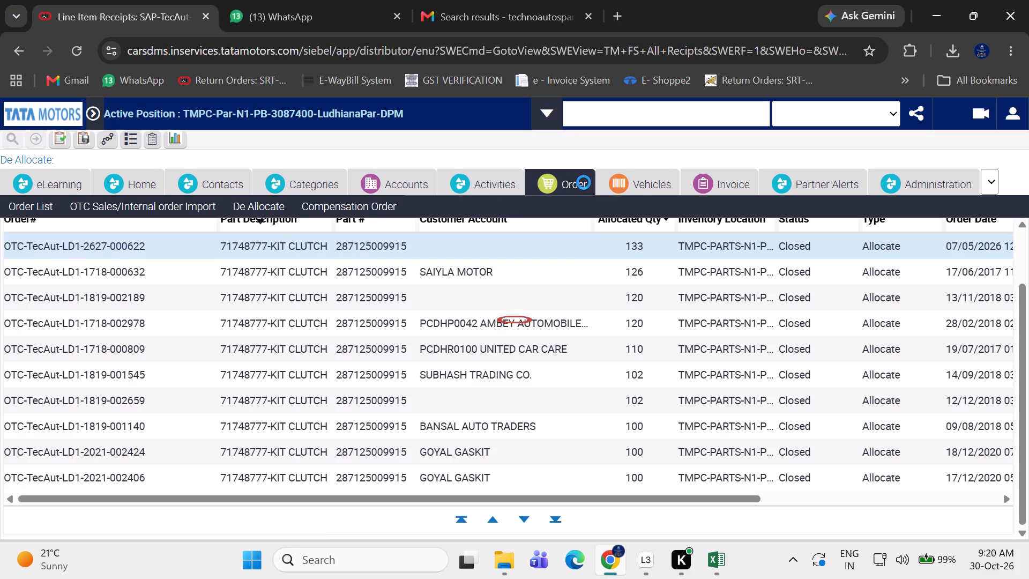
left_click(34, 212)
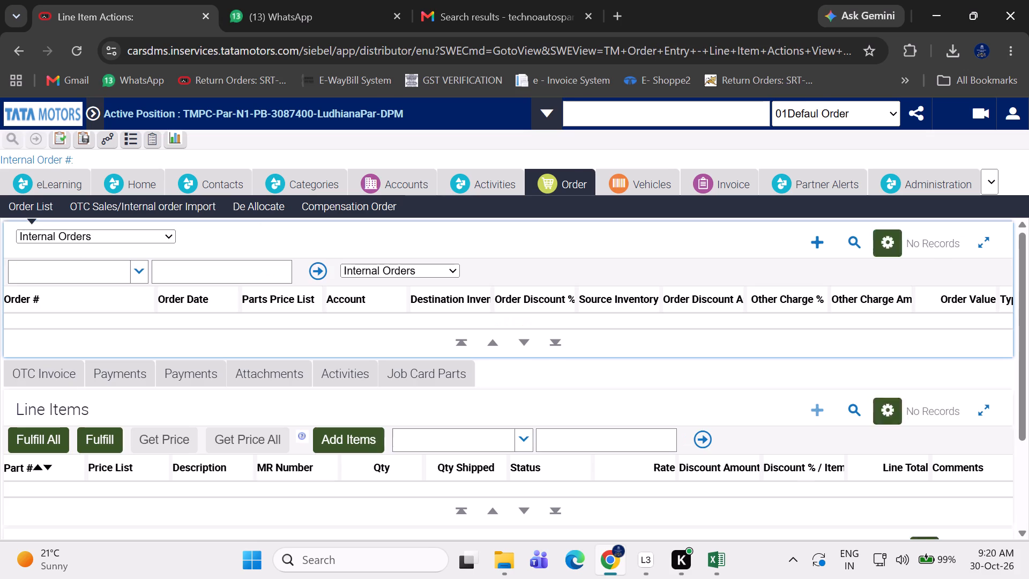
left_click(93, 241)
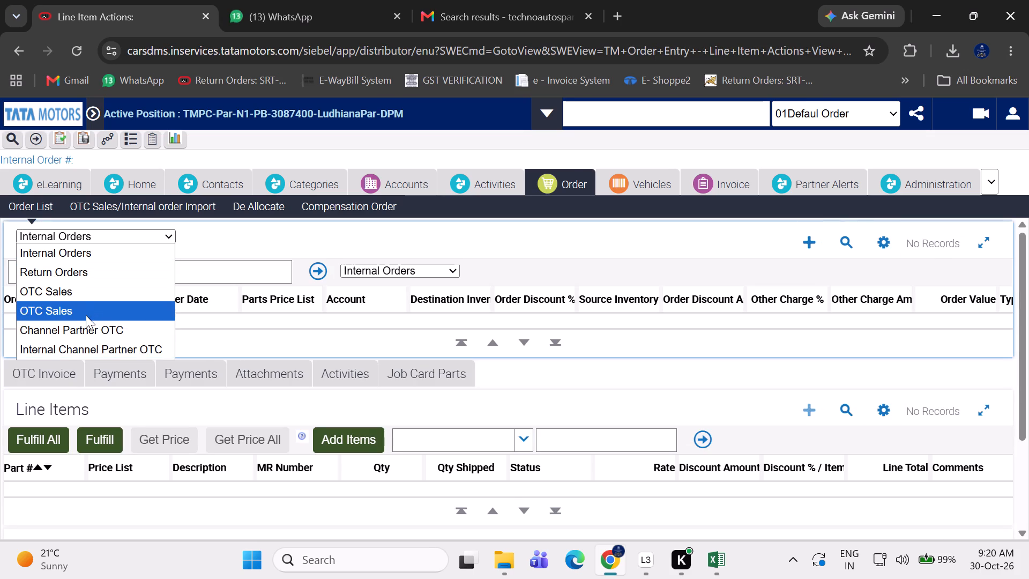
left_click(86, 315)
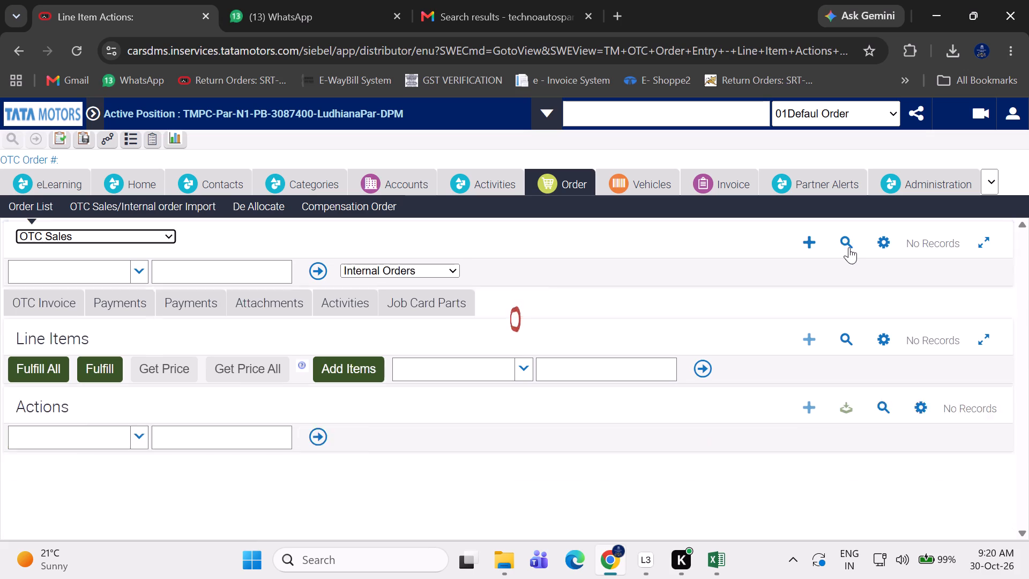
left_click(849, 247)
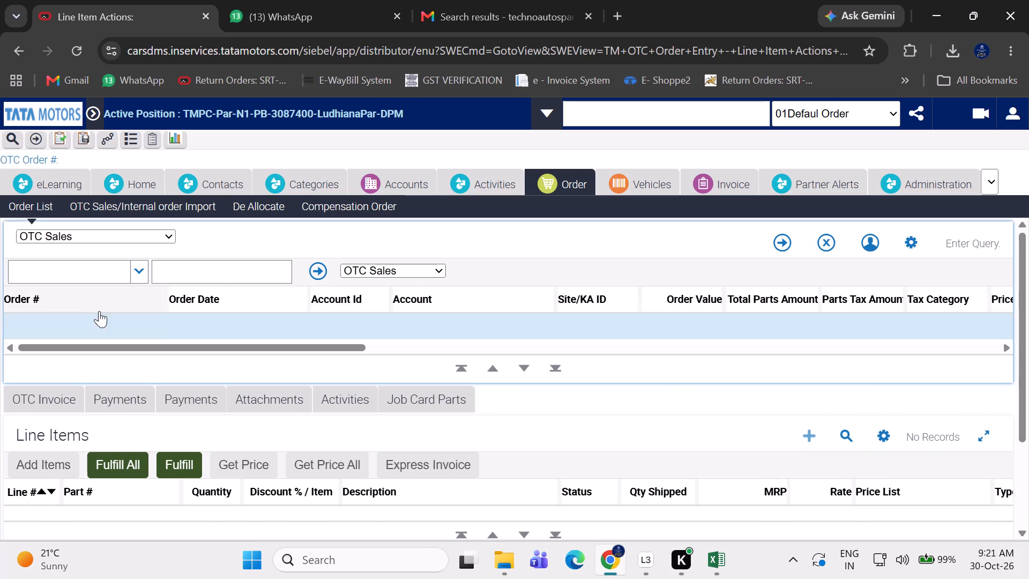
key("ctrl+v")
key("Return")
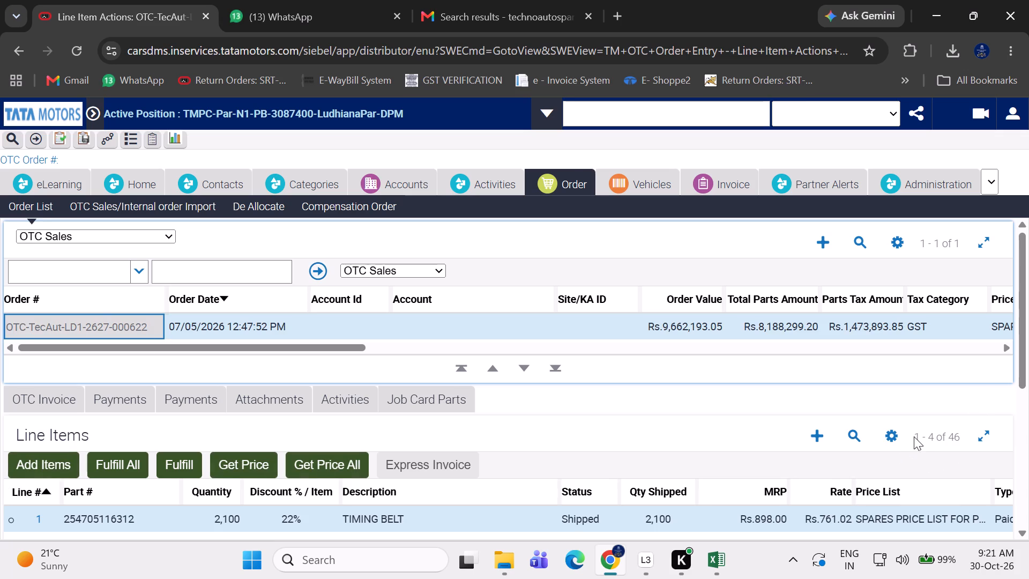
Export all rows of the order's Line Items with visible columns as a tab-delimited text file, and close the export dialog.
left_click_drag(1025, 353, 1027, 438)
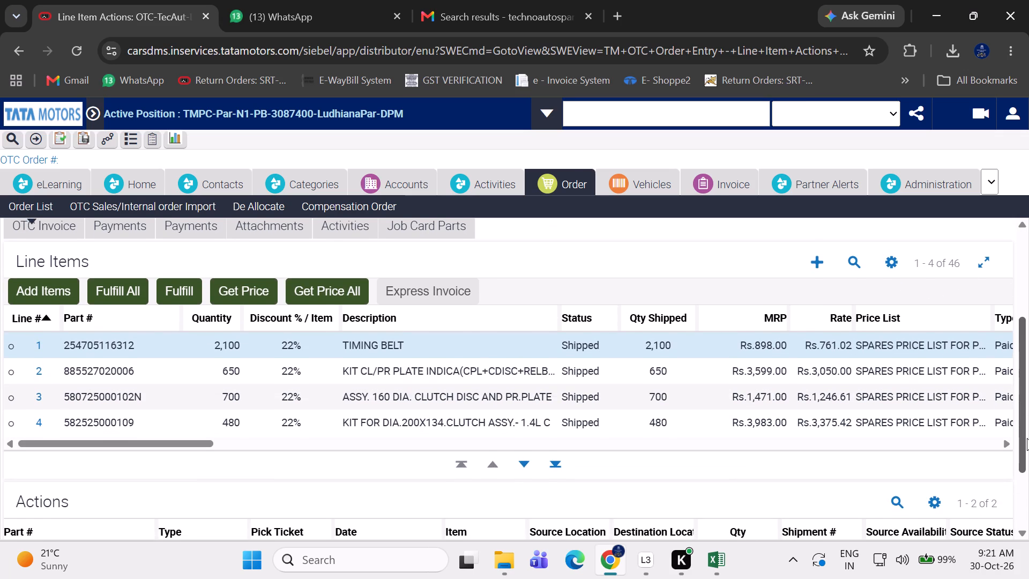
left_click(891, 254)
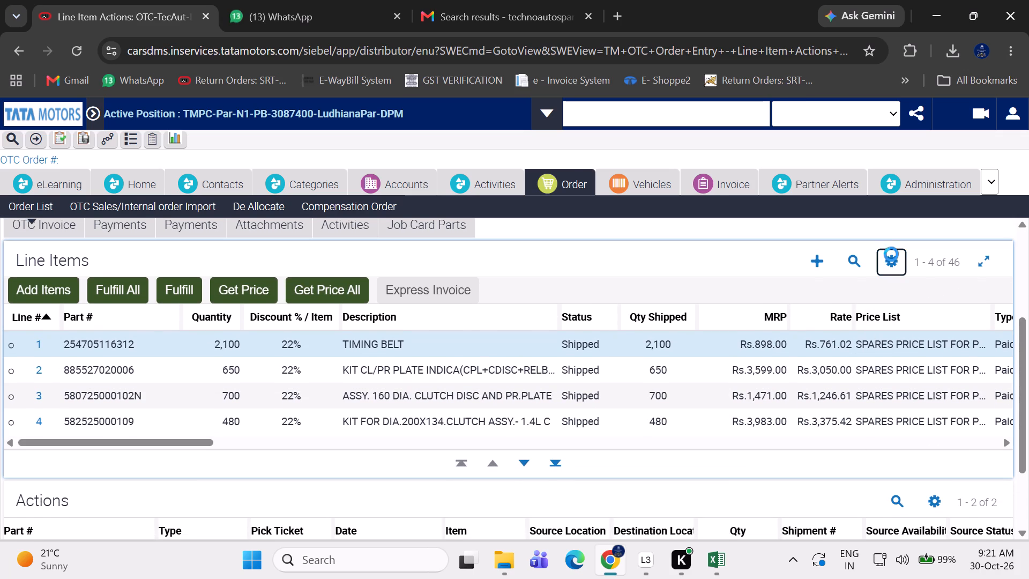
scroll(874, 387, "down", 5)
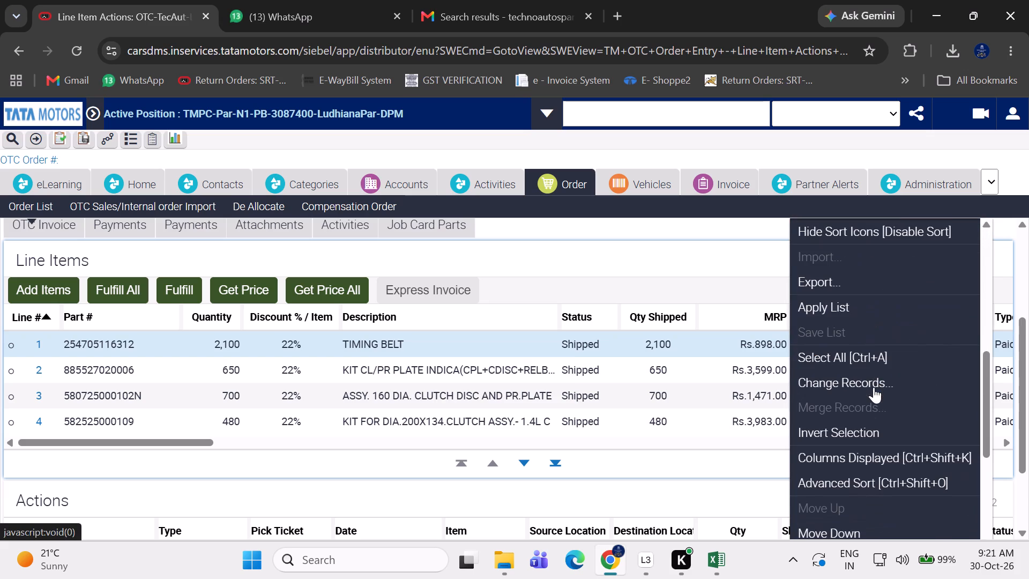
left_click(831, 278)
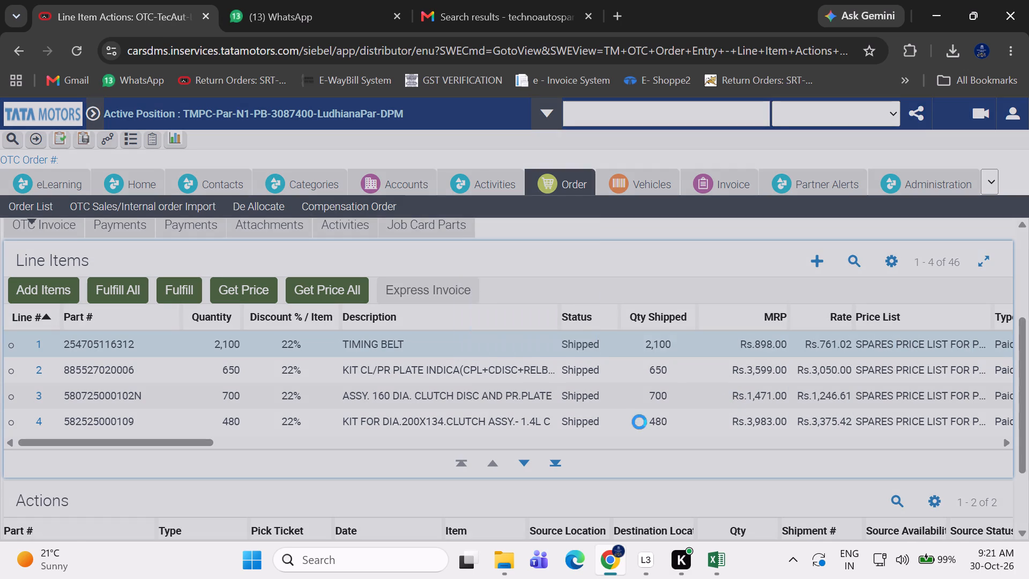
left_click(585, 420)
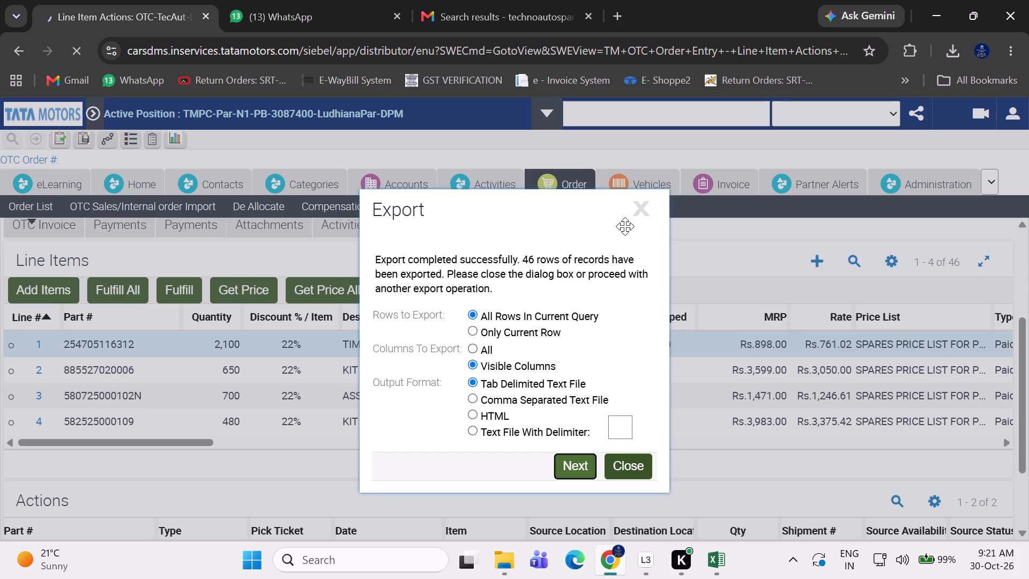
left_click(642, 205)
left_click(598, 157)
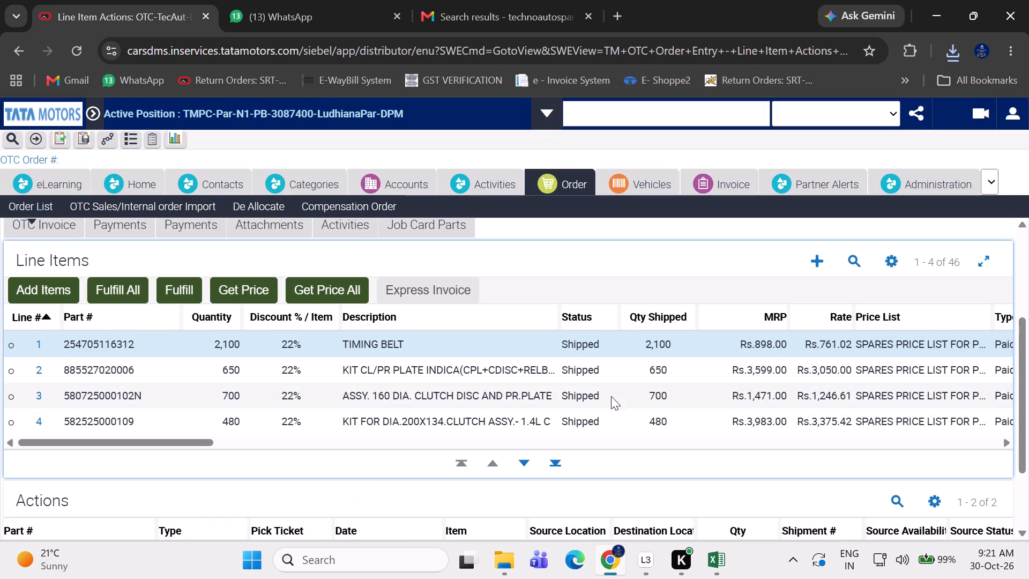
Set the Status of line items 1 to 4 of the order to Cancelled, one after another.
left_click(592, 344)
key("ctrl+a")
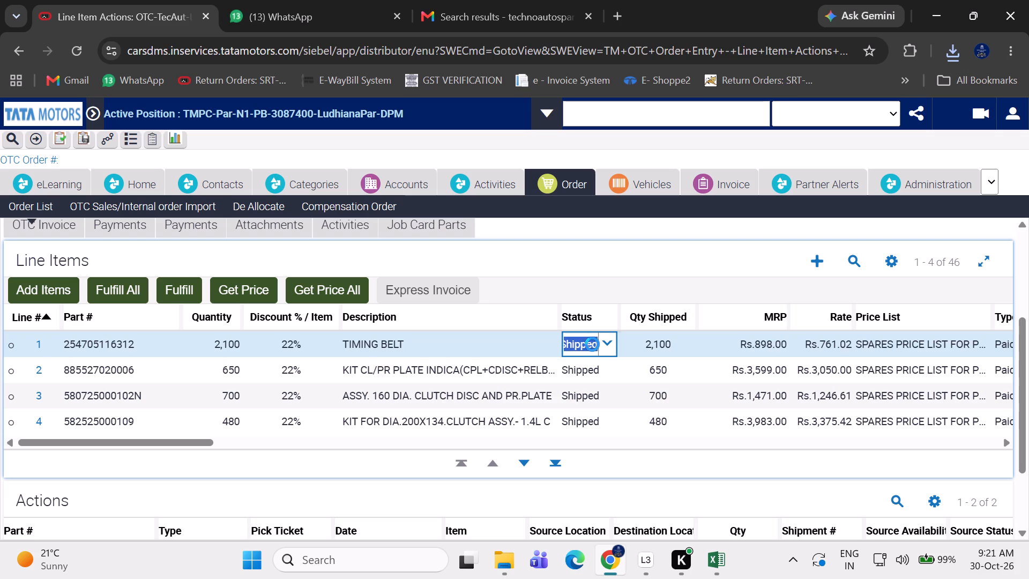
left_click(595, 343)
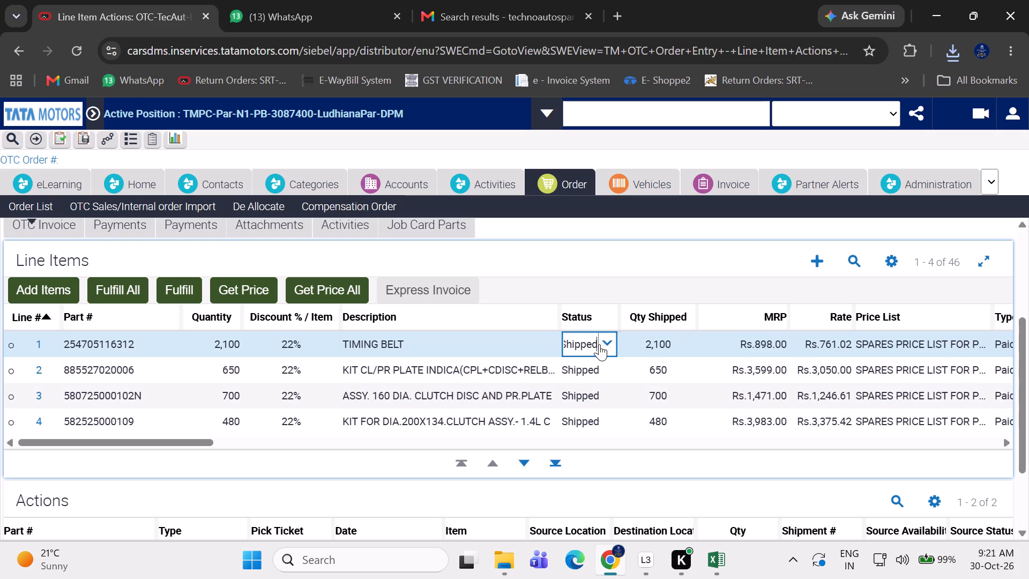
left_click(609, 346)
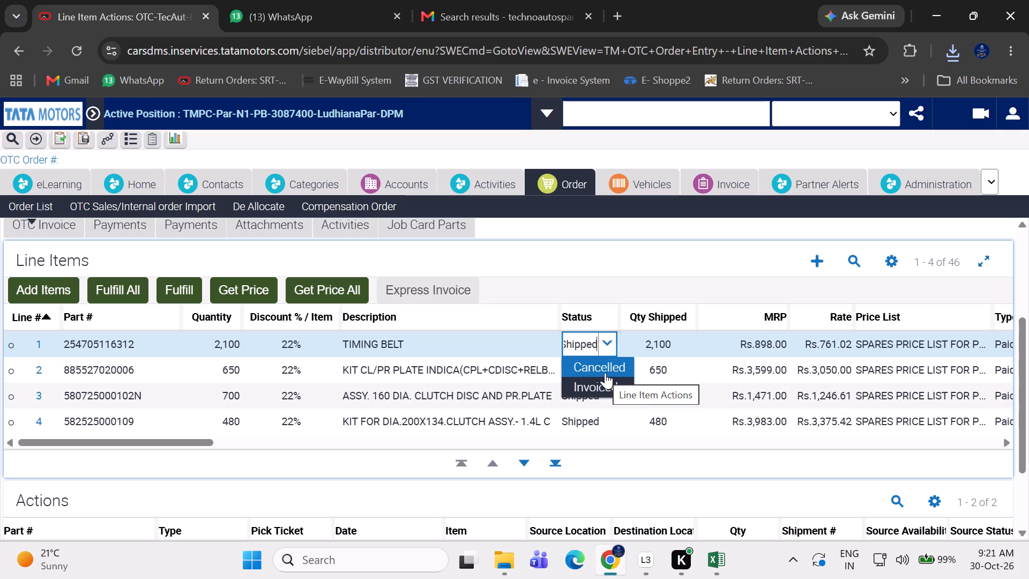
left_click(605, 373)
left_click(579, 370)
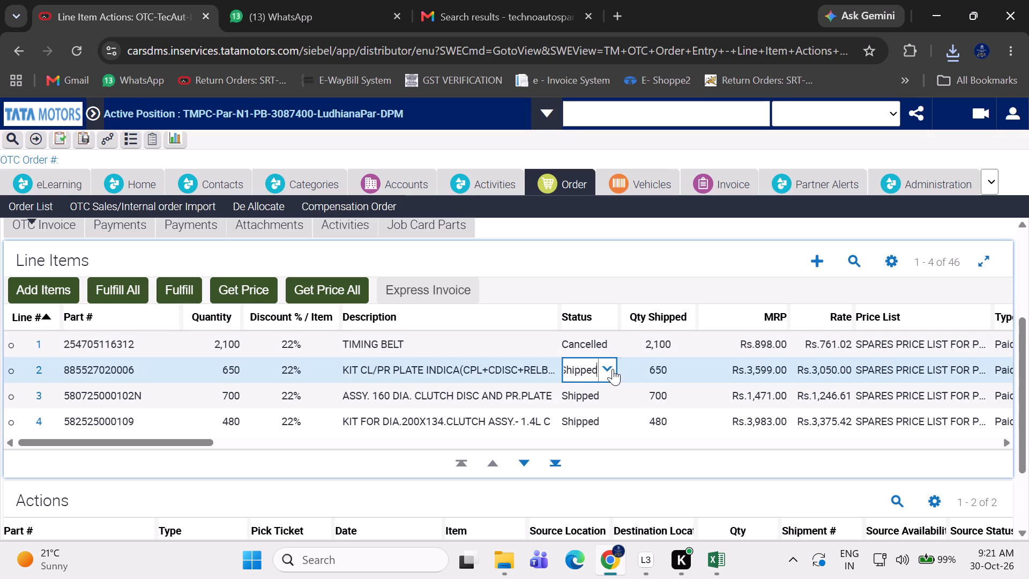
left_click(613, 369)
left_click(609, 389)
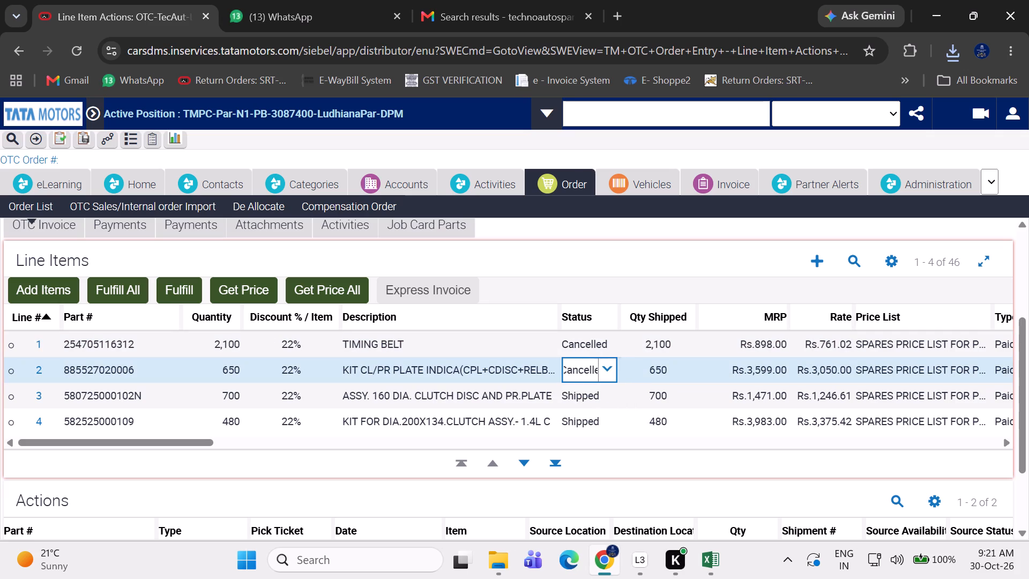
left_click(582, 395)
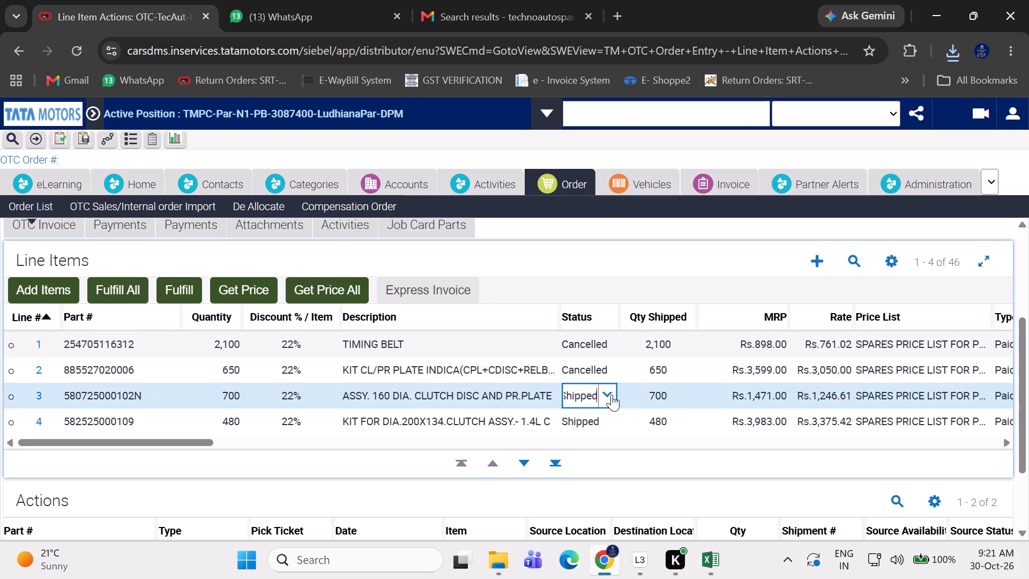
left_click(612, 395)
left_click(606, 413)
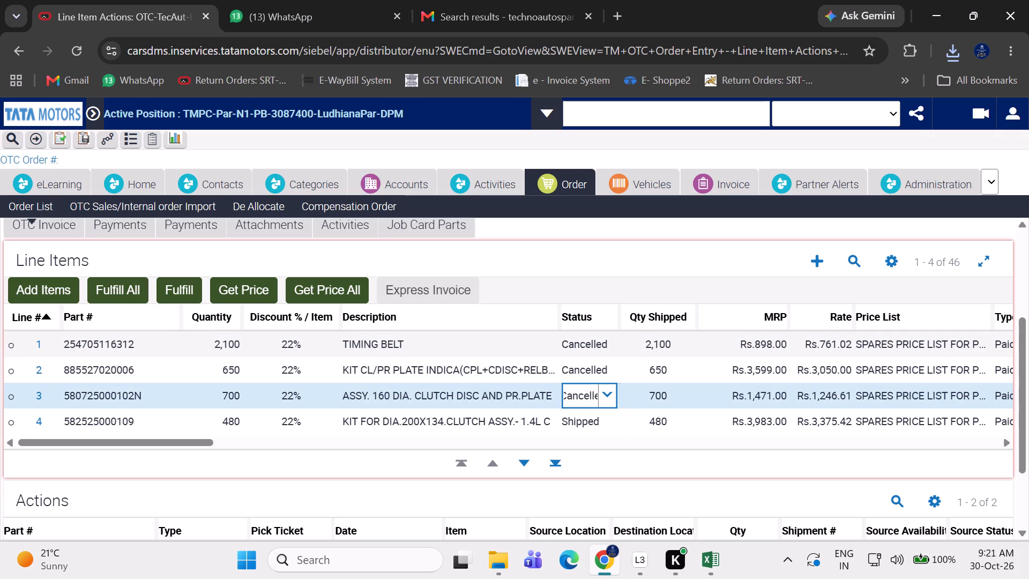
left_click(585, 418)
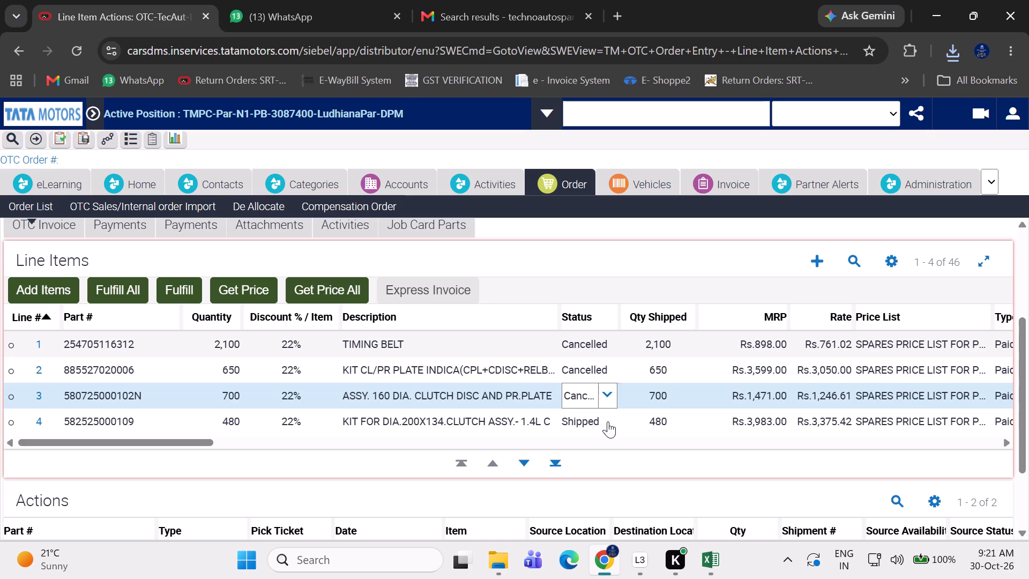
left_click(608, 421)
left_click(605, 444)
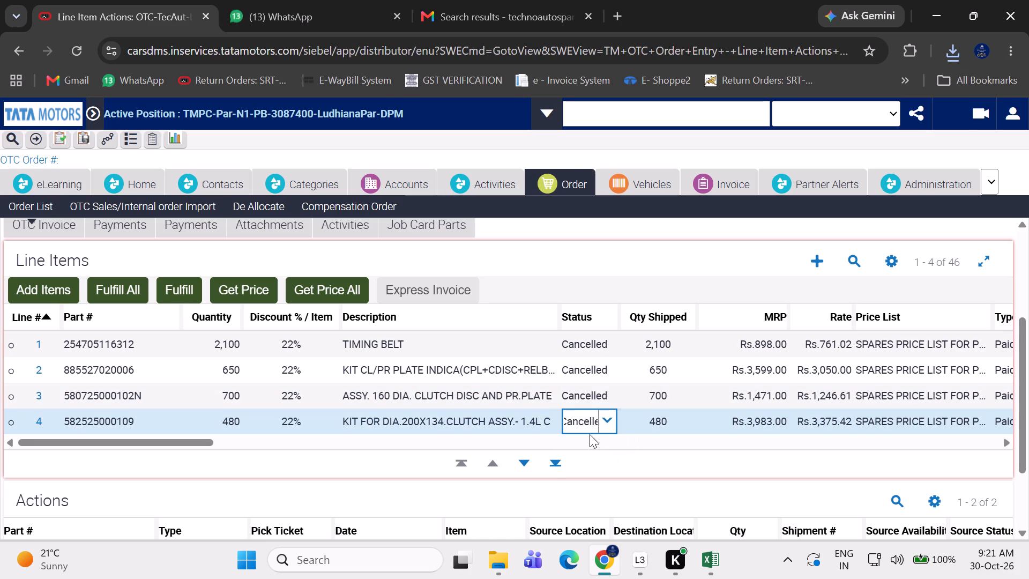
Set the Status of line items 5 and 6 of the order to Cancelled.
left_click(527, 459)
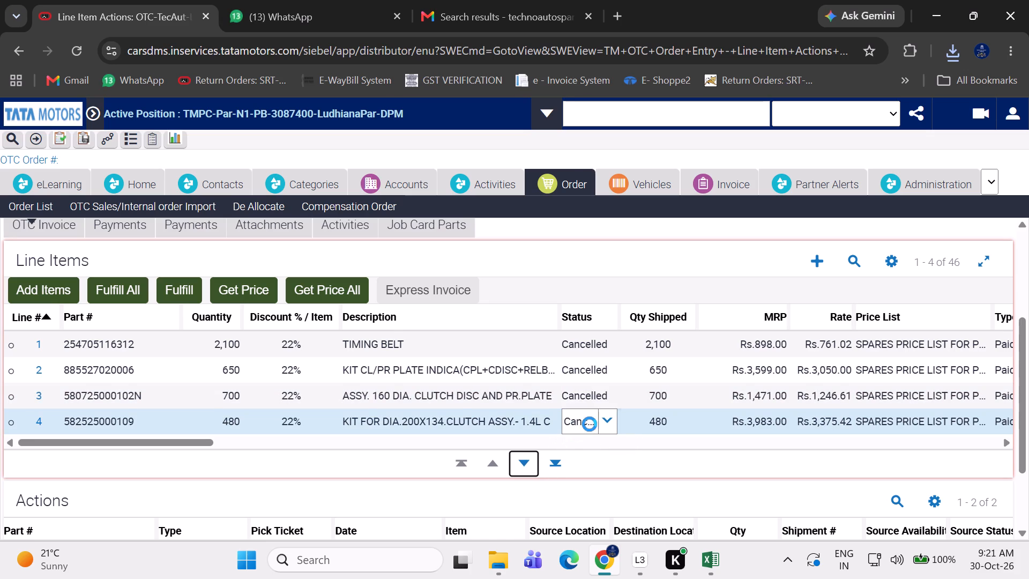
left_click(589, 343)
left_click(615, 349)
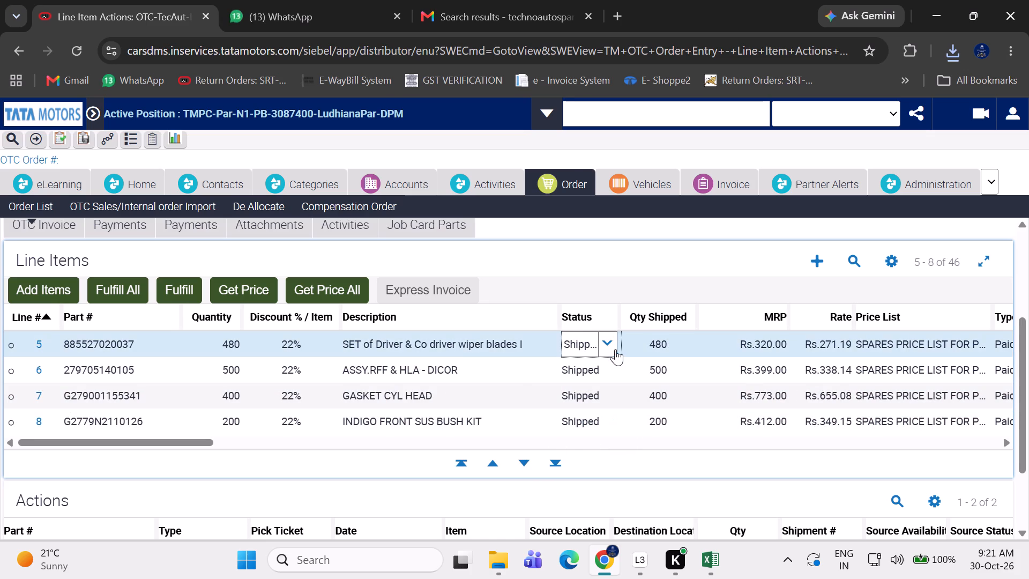
left_click(610, 366)
left_click(587, 367)
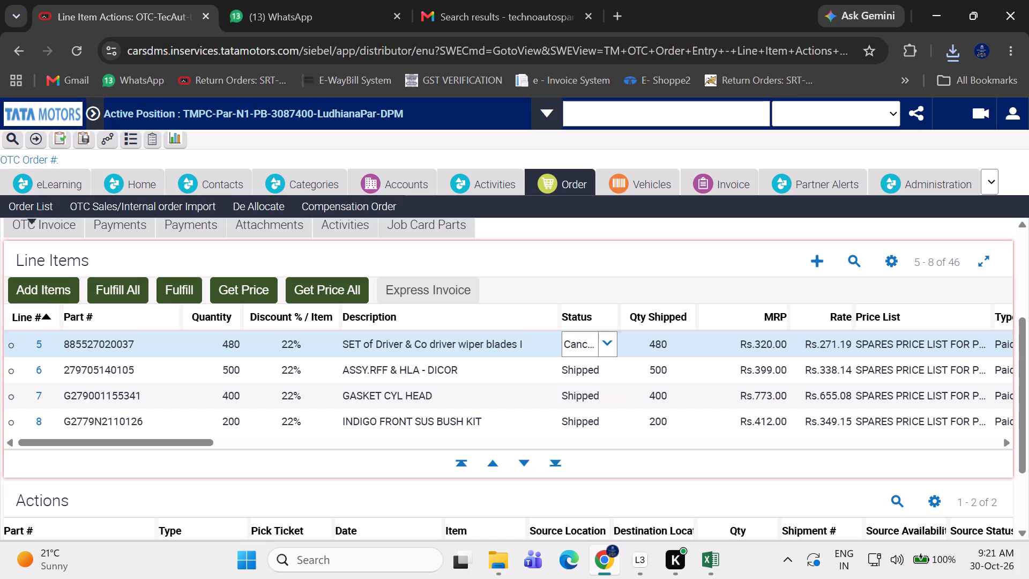
left_click(607, 370)
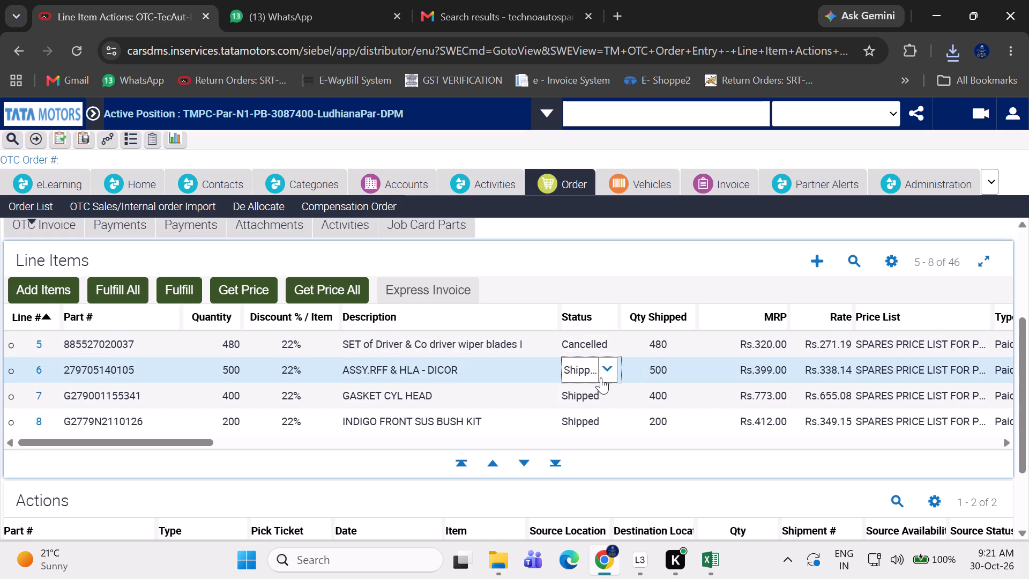
left_click(587, 389)
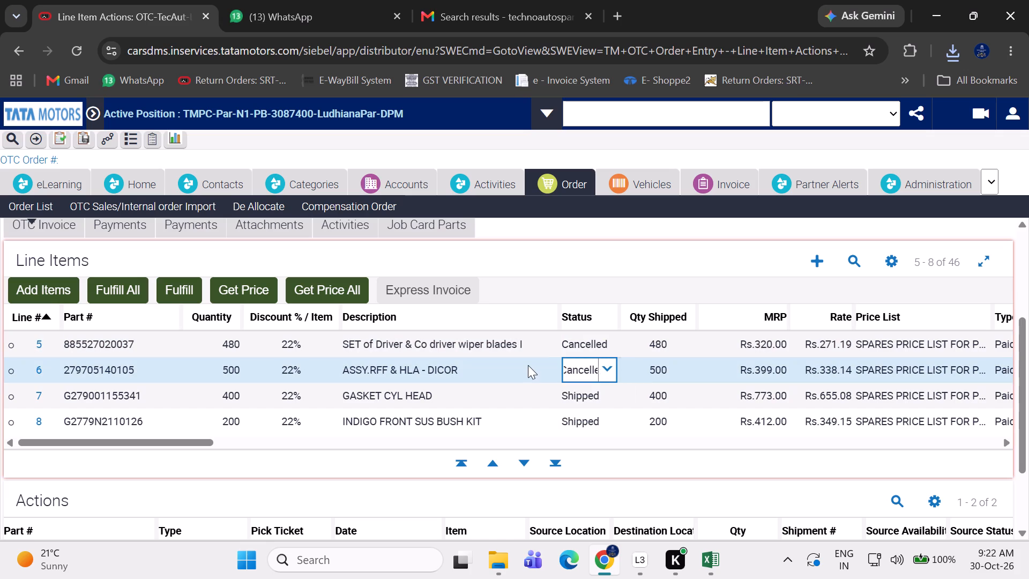
Select all of the order's line items and change their Status field to Cancelled in bulk with Change Records.
left_click(580, 399)
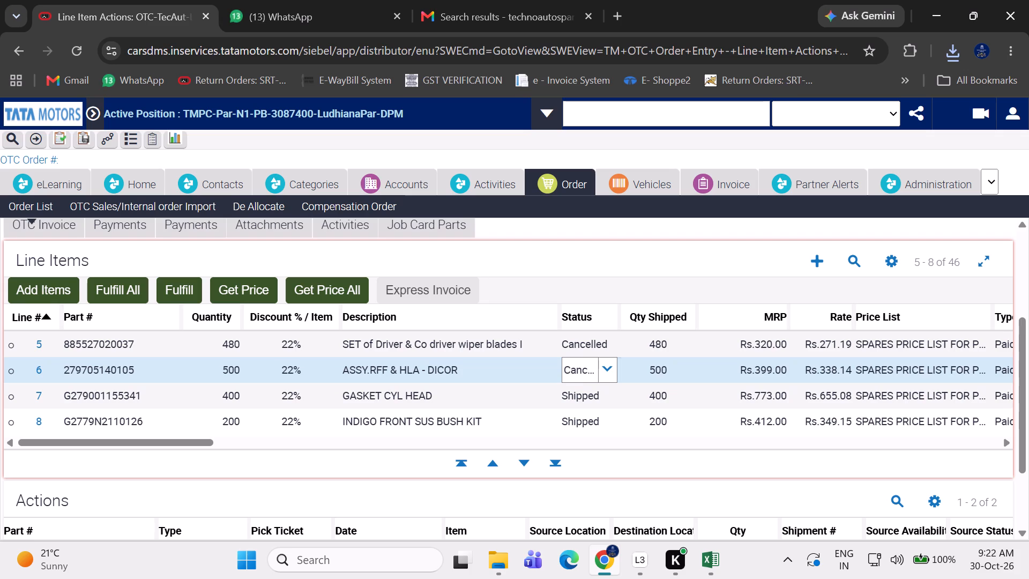
left_click(575, 397)
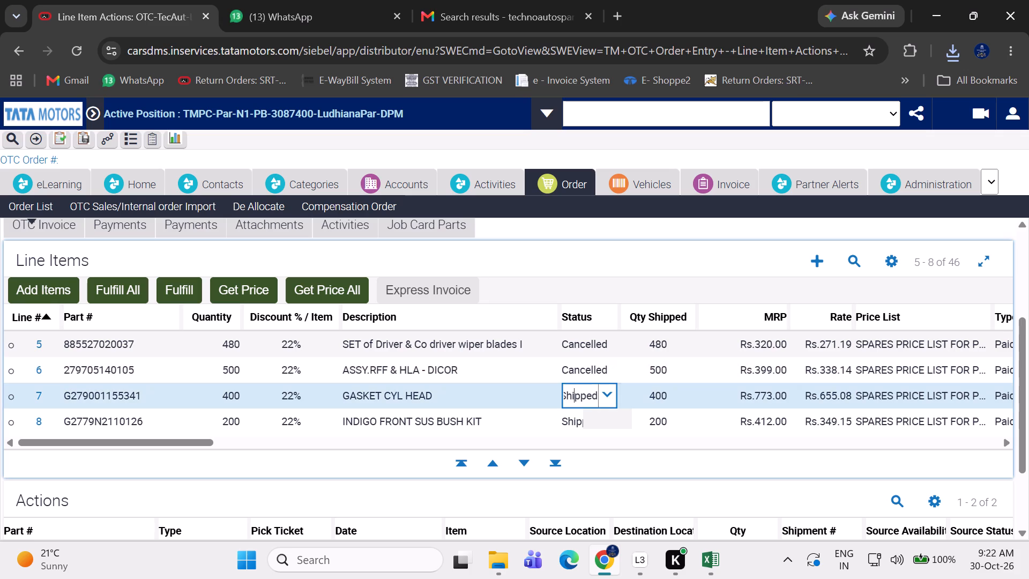
key("ctrl+a")
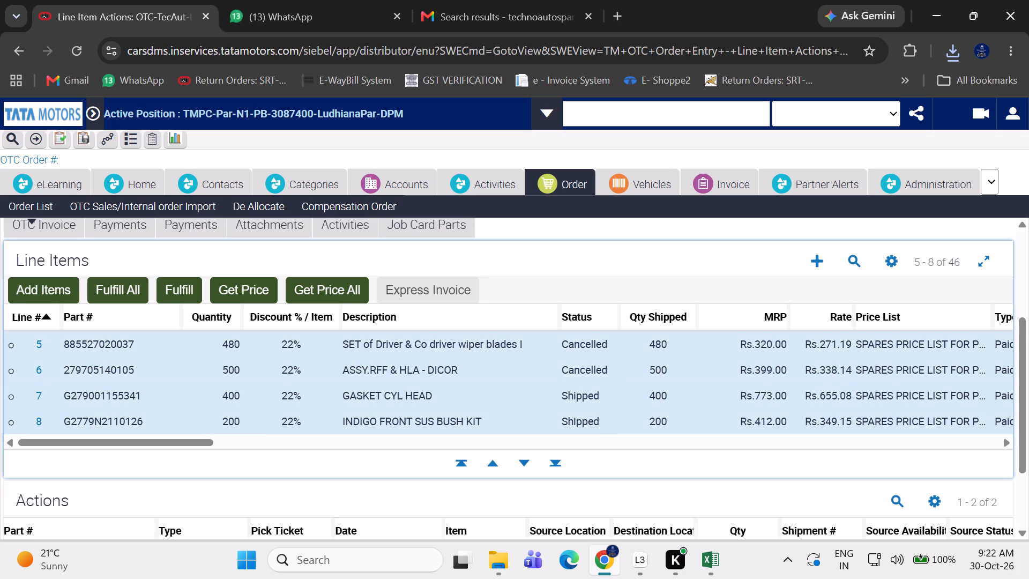
left_click(888, 259)
scroll(879, 340, "down", 6)
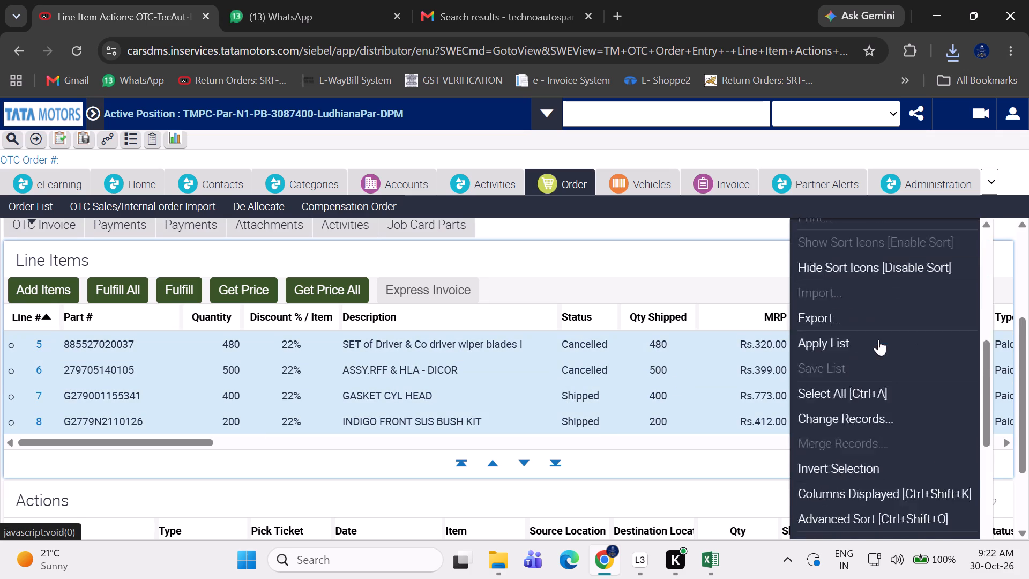
left_click(865, 307)
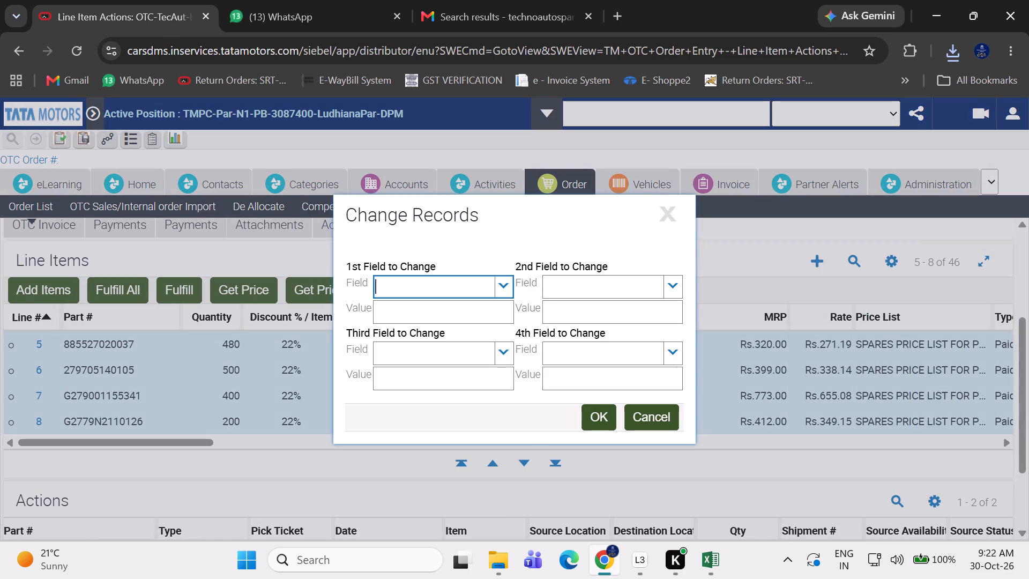
left_click(498, 287)
left_click(456, 347)
left_click(427, 318)
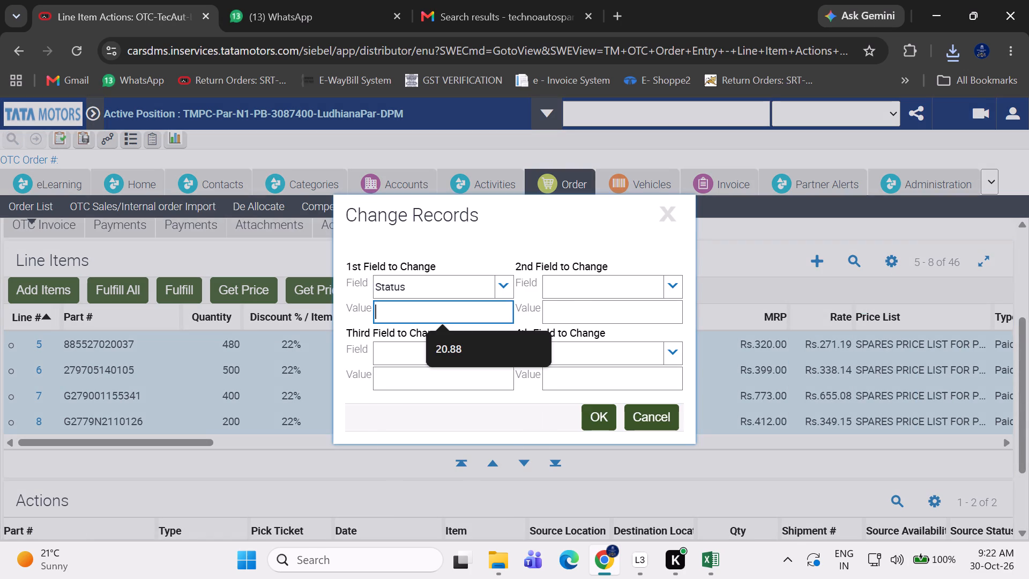
type("Can")
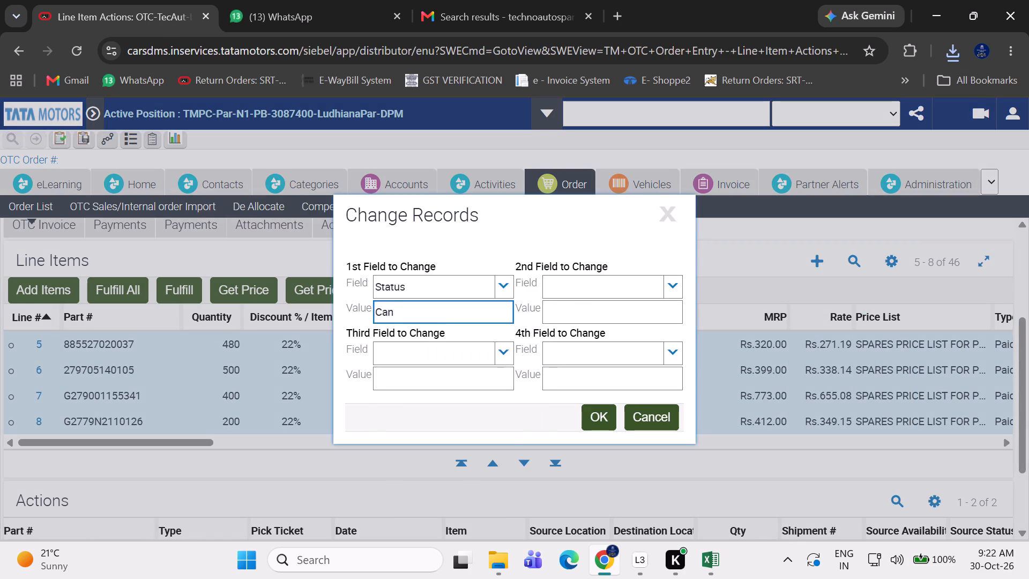
type("celled")
left_click(587, 412)
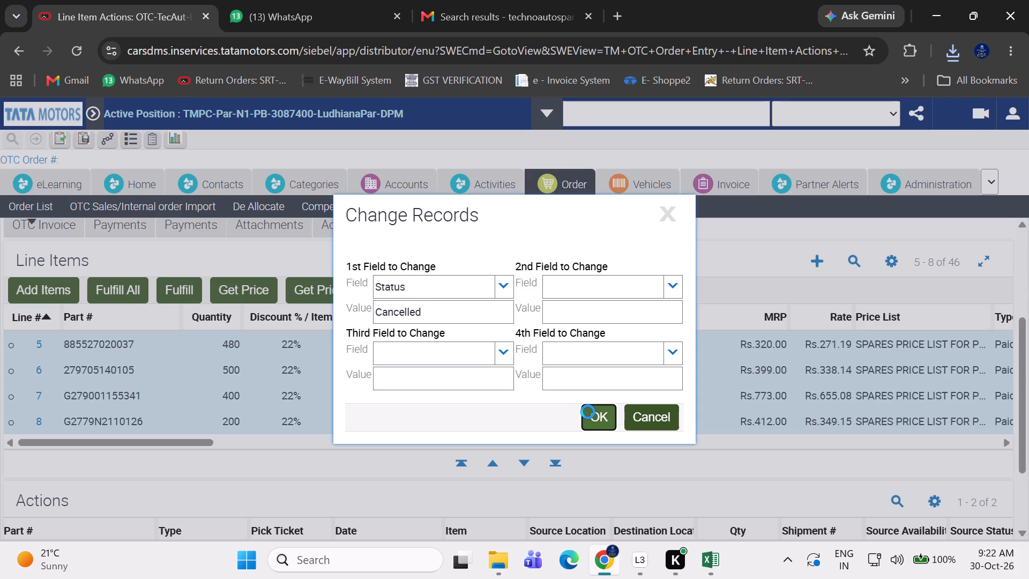
Switch to Excel and close the 29 OCT STOCK workbook without saving its changes.
left_click(713, 565)
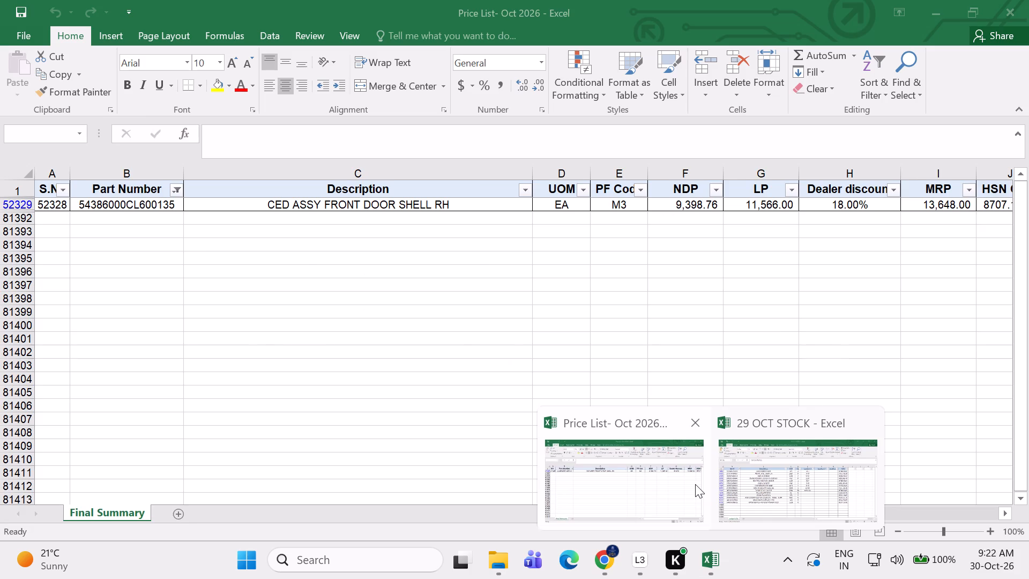
left_click(817, 480)
left_click(1013, 8)
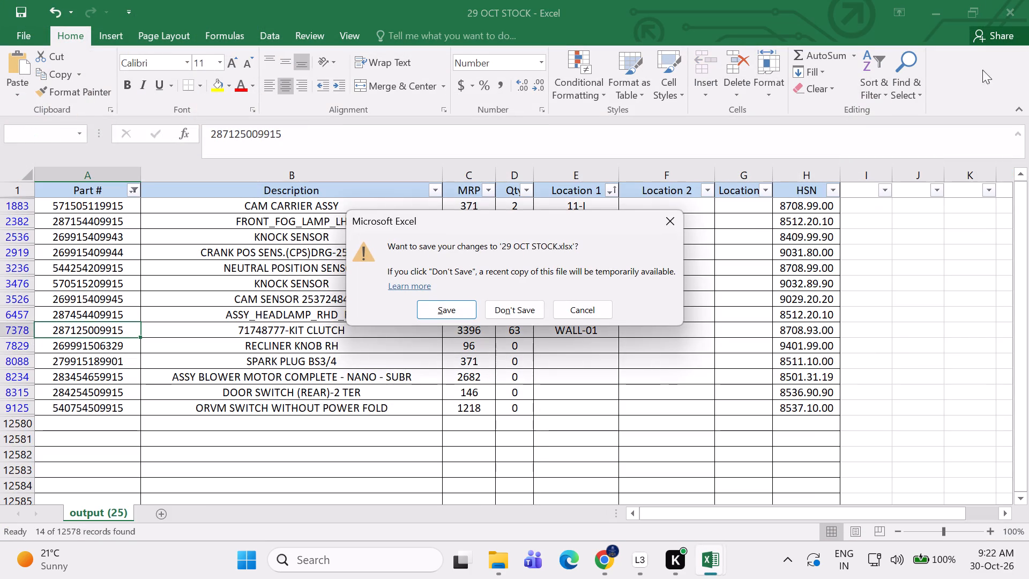
left_click(510, 305)
left_click(517, 352)
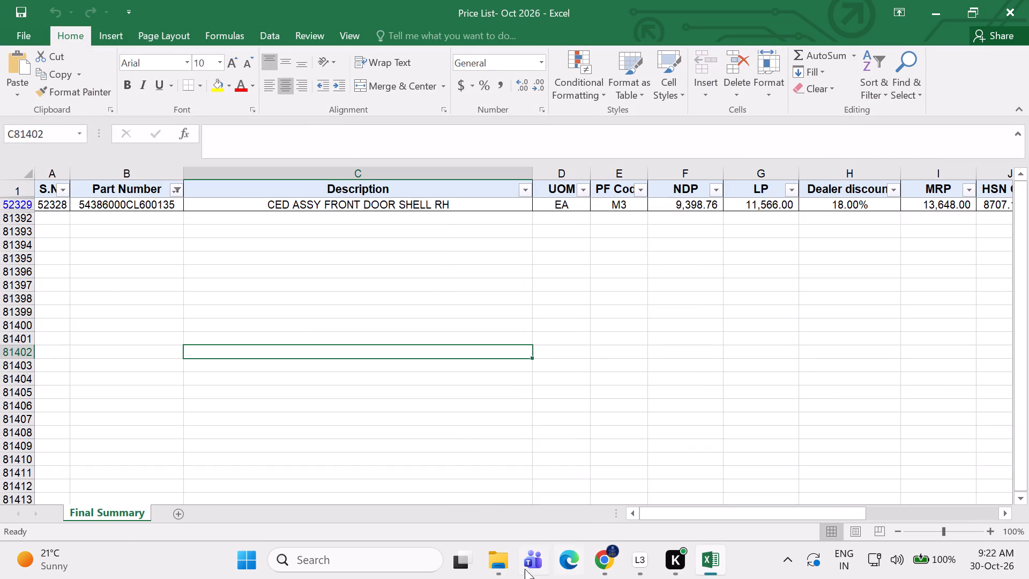
Open the 30 OCT STOCK And GIT workbook from the Downloads folder and show its Stock sheet.
left_click(508, 569)
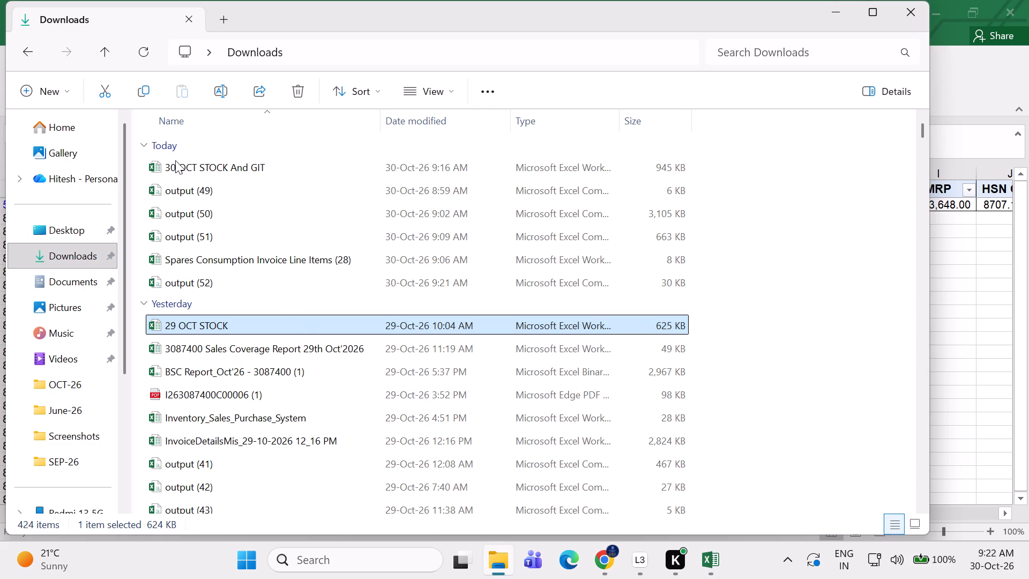
left_click(187, 166)
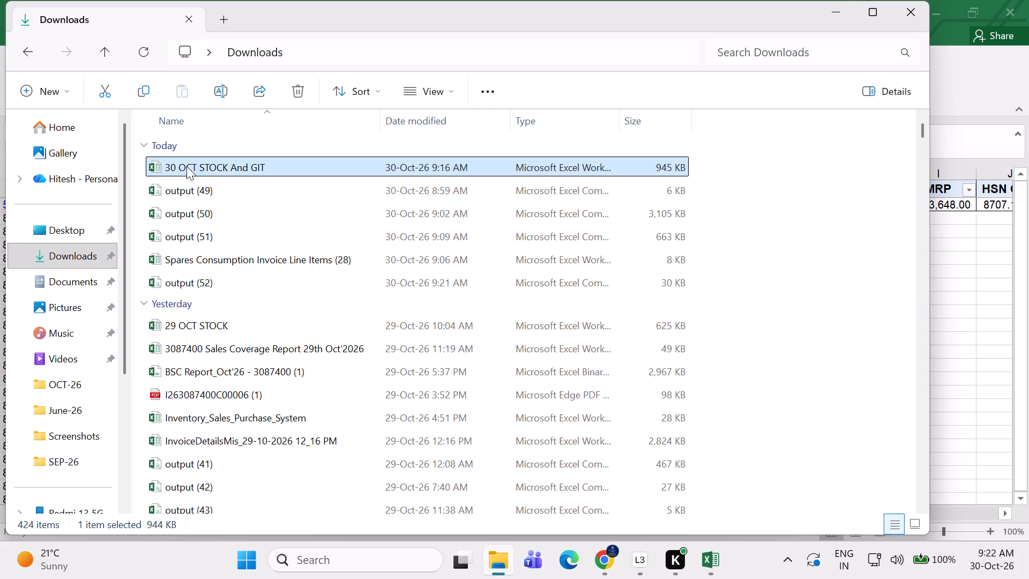
double_click(187, 166)
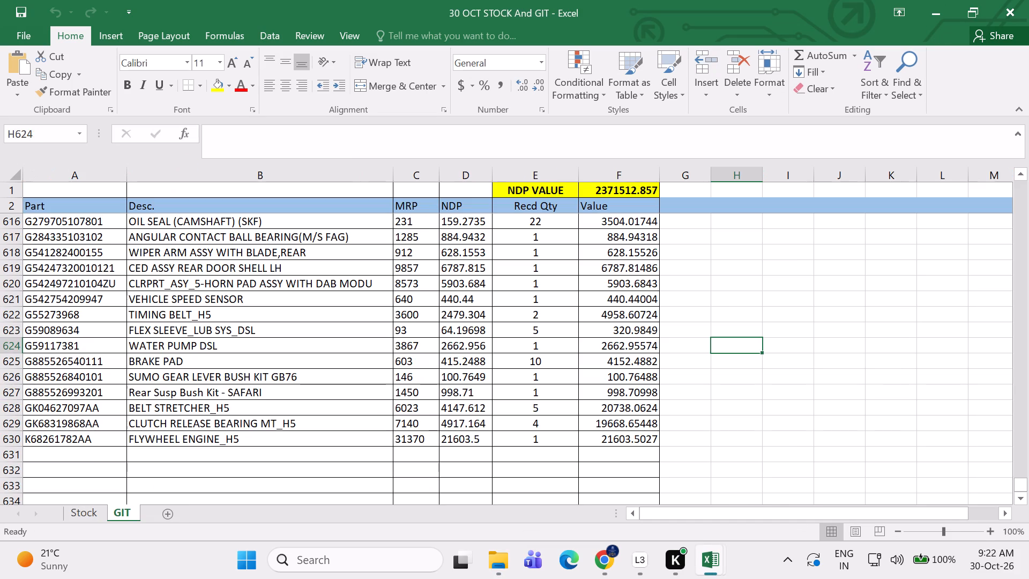
left_click(656, 360)
left_click(85, 506)
left_click(564, 340)
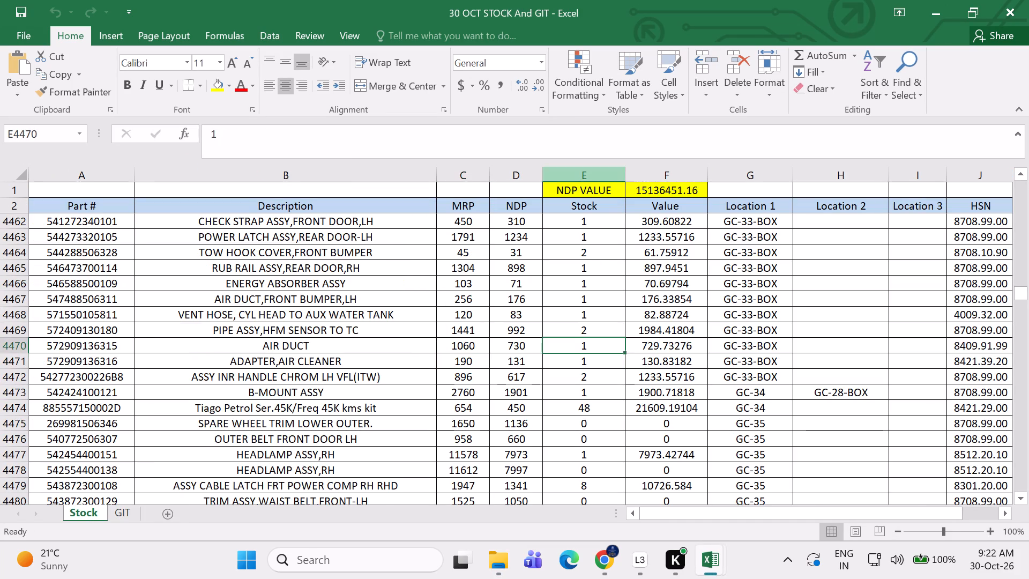
Insert a new column before the Stock column on the Stock sheet and head it DLH in row 2.
left_click(559, 173)
right_click(559, 173)
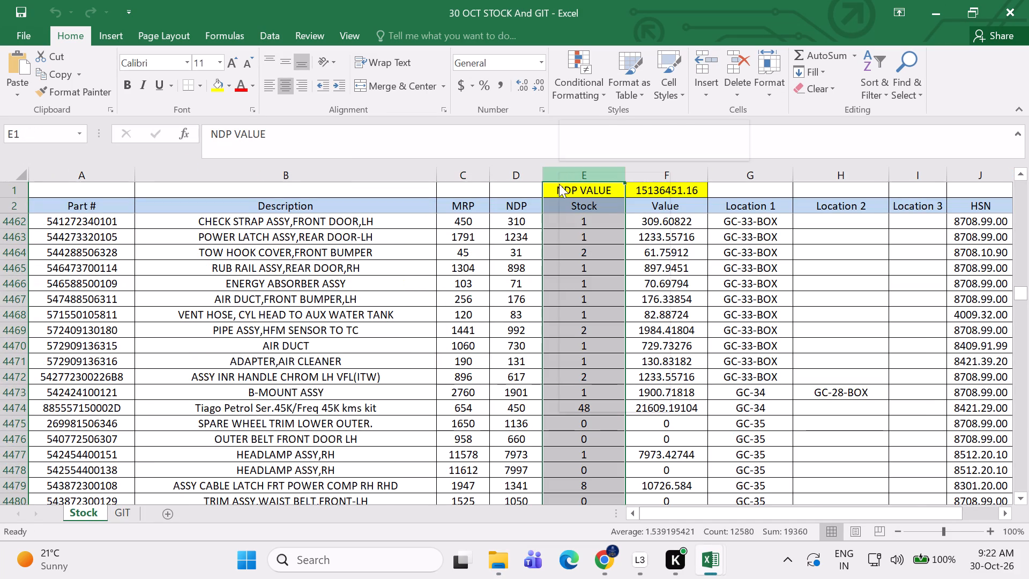
left_click(577, 279)
left_click(551, 209)
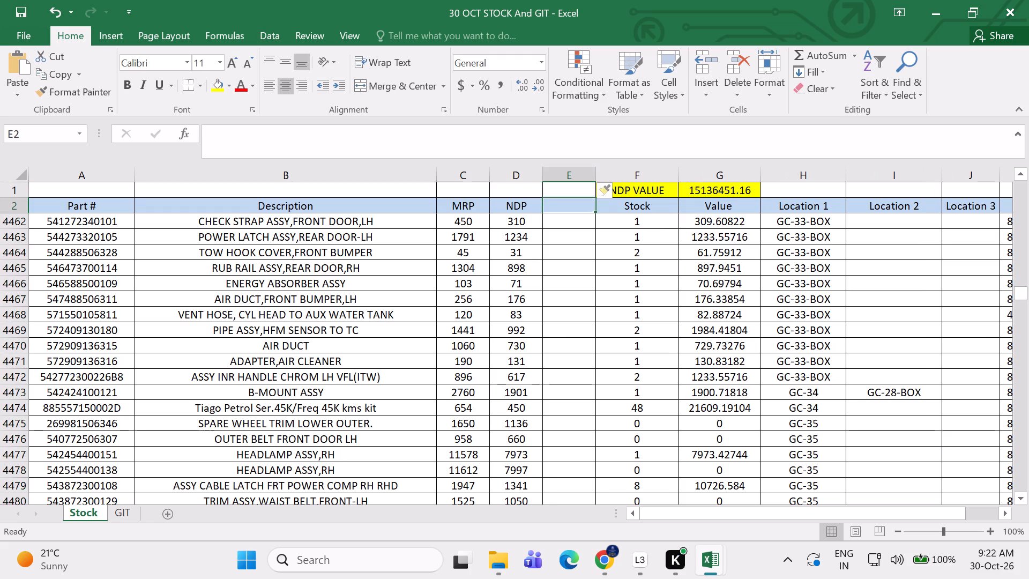
type("DLH")
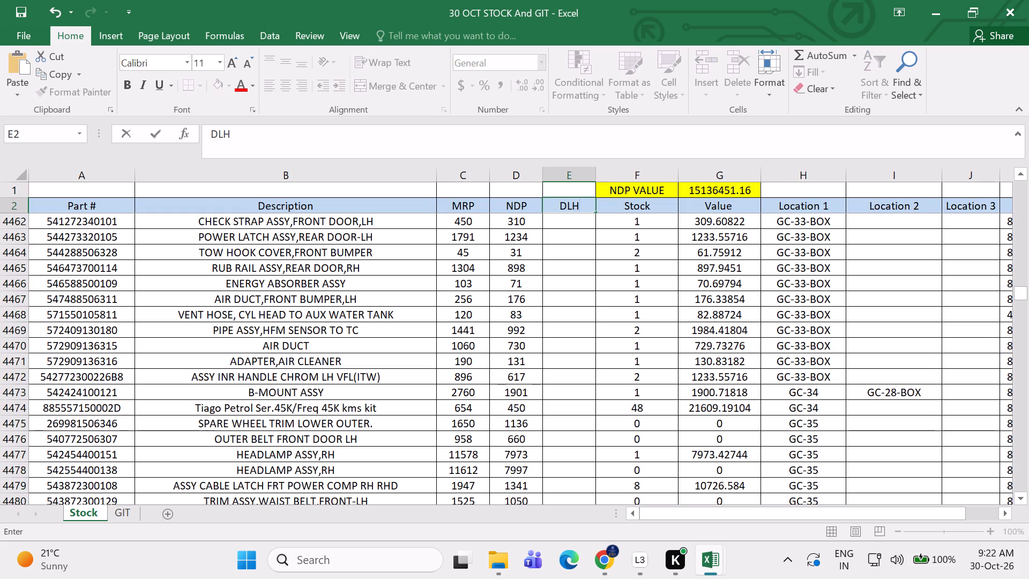
left_click(563, 281)
left_click_drag(1022, 296, 1028, 187)
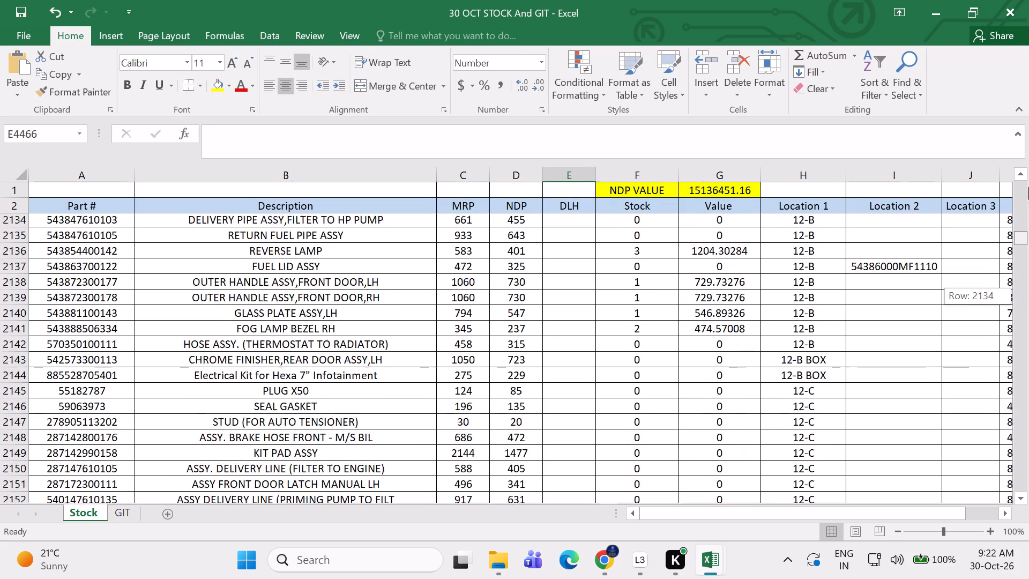
left_click_drag(1028, 187, 1028, 116)
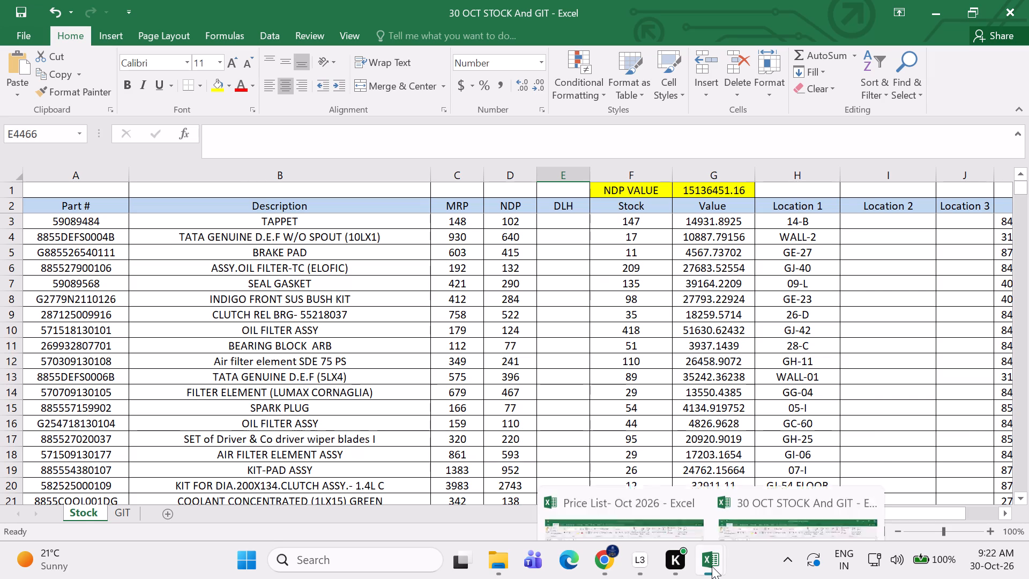
Switch back to the order in Chrome and check the Status of its last line items.
left_click(598, 570)
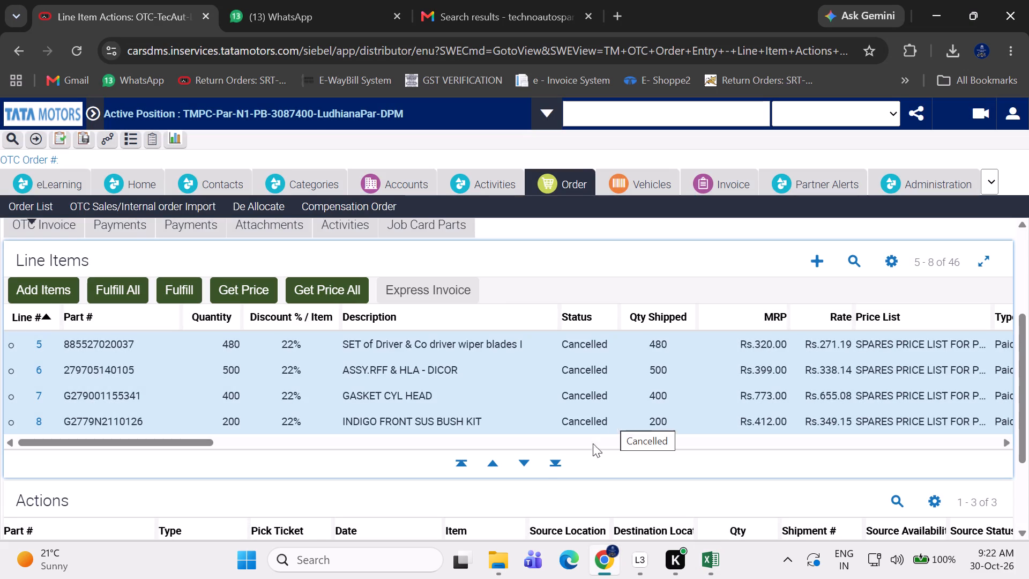
left_click(562, 466)
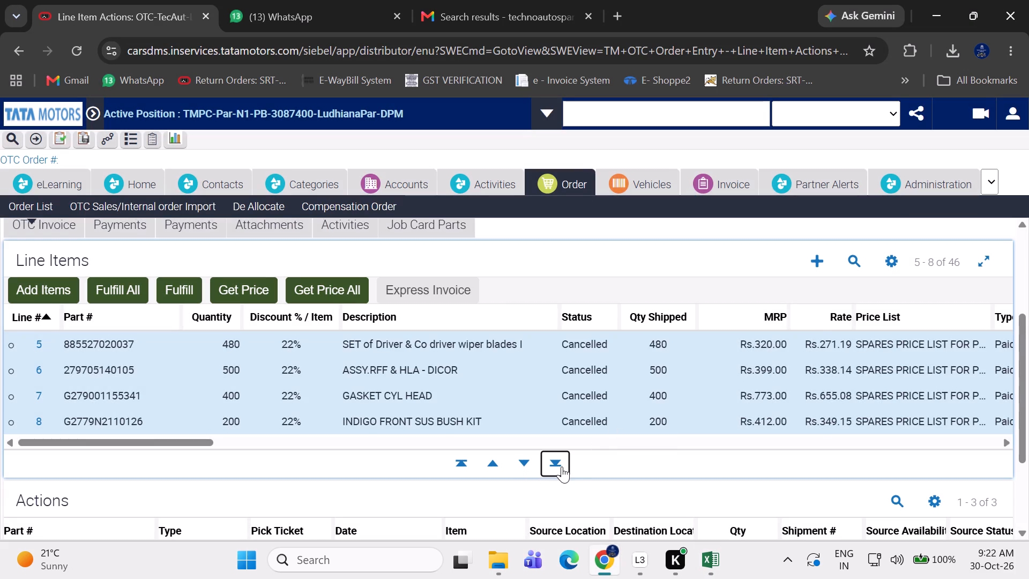
left_click(551, 467)
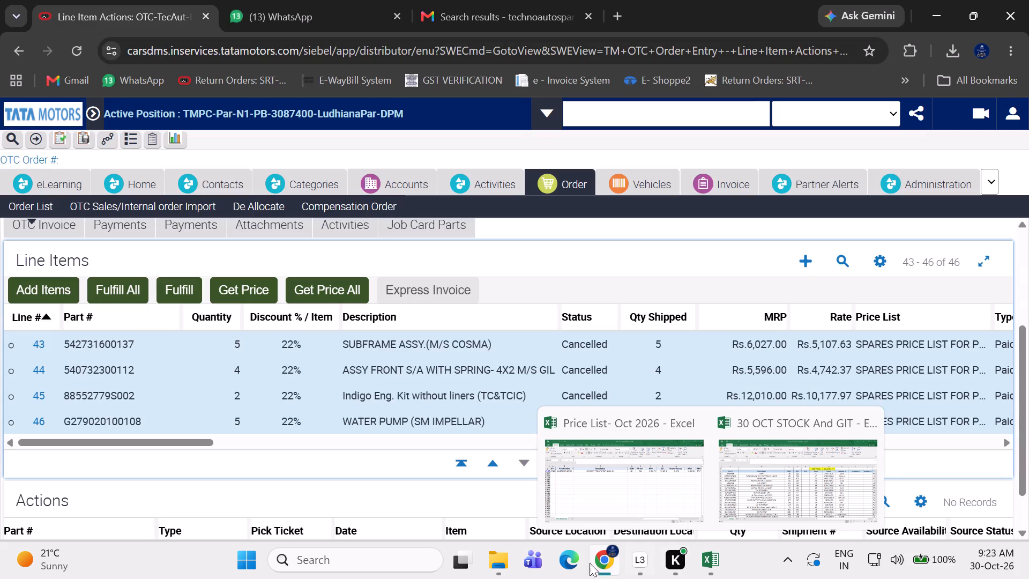
Open the exported line items file output (52).csv from the browser's recent downloads.
left_click(956, 56)
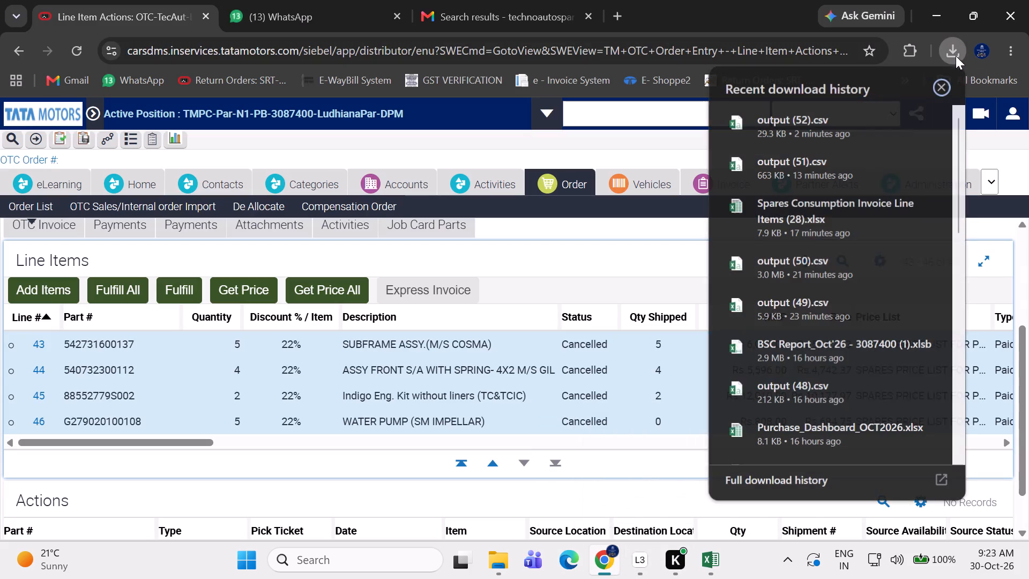
left_click(787, 138)
left_click(531, 347)
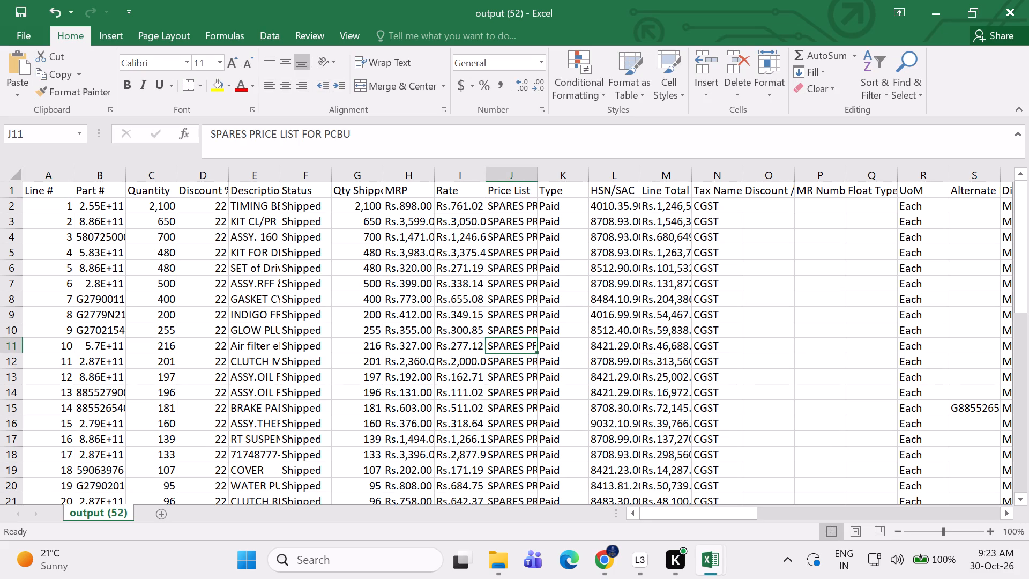
Fit the width of the Qty Shipped column to its contents in the exported line items sheet.
scroll(148, 223, "down", 3)
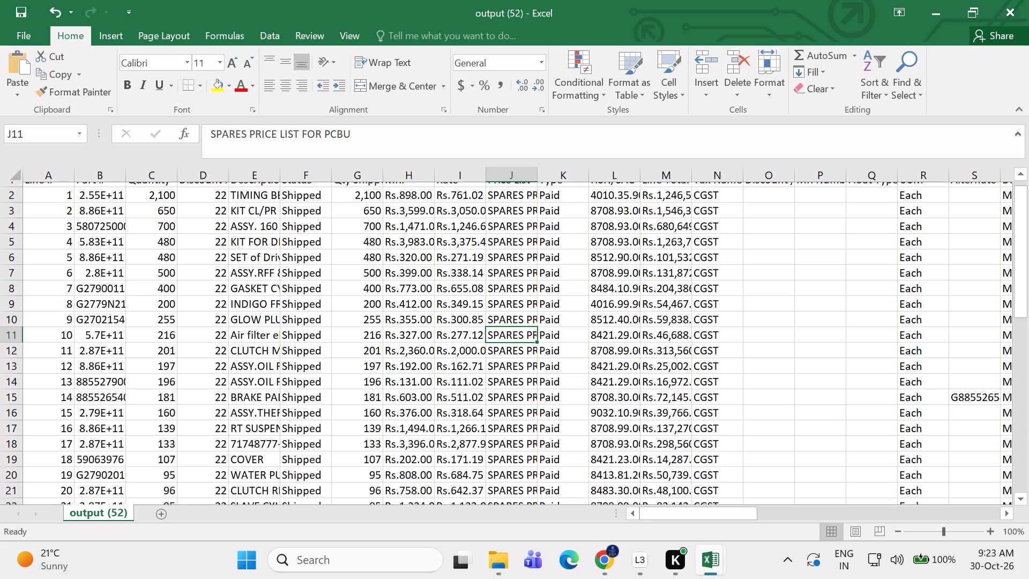
scroll(148, 225, "down", 9)
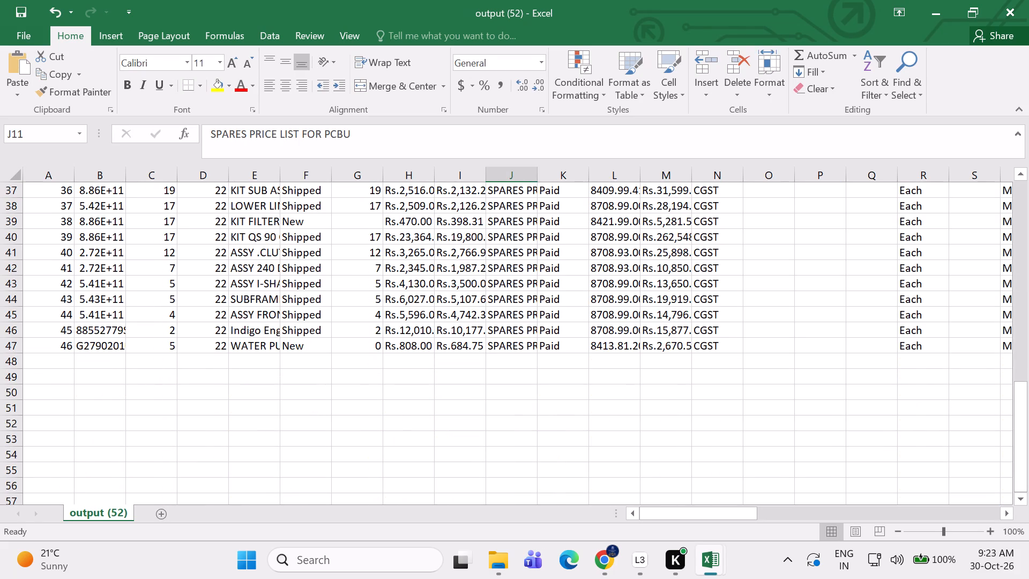
scroll(147, 224, "up", 10)
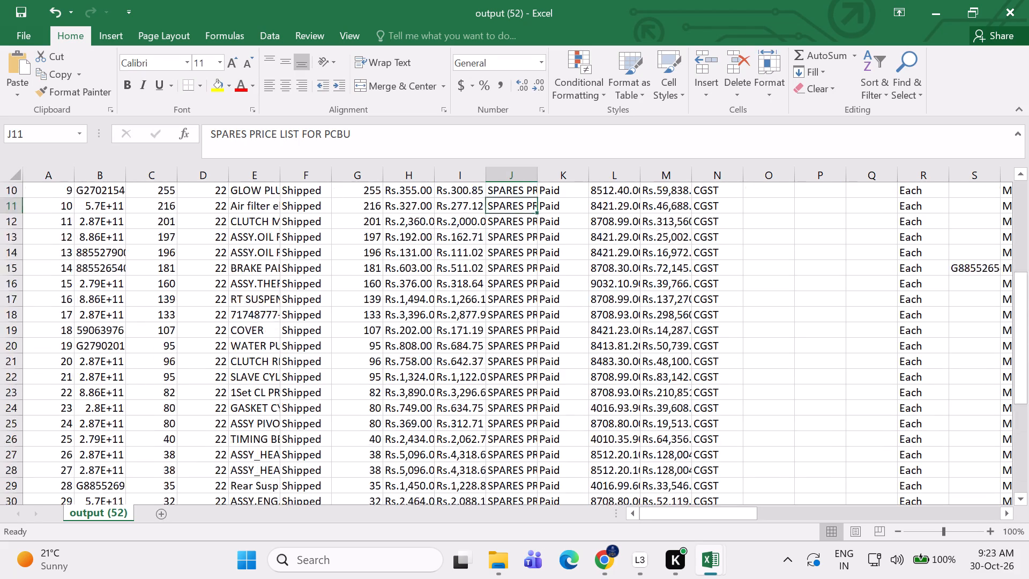
scroll(147, 224, "up", 2)
double_click(385, 173)
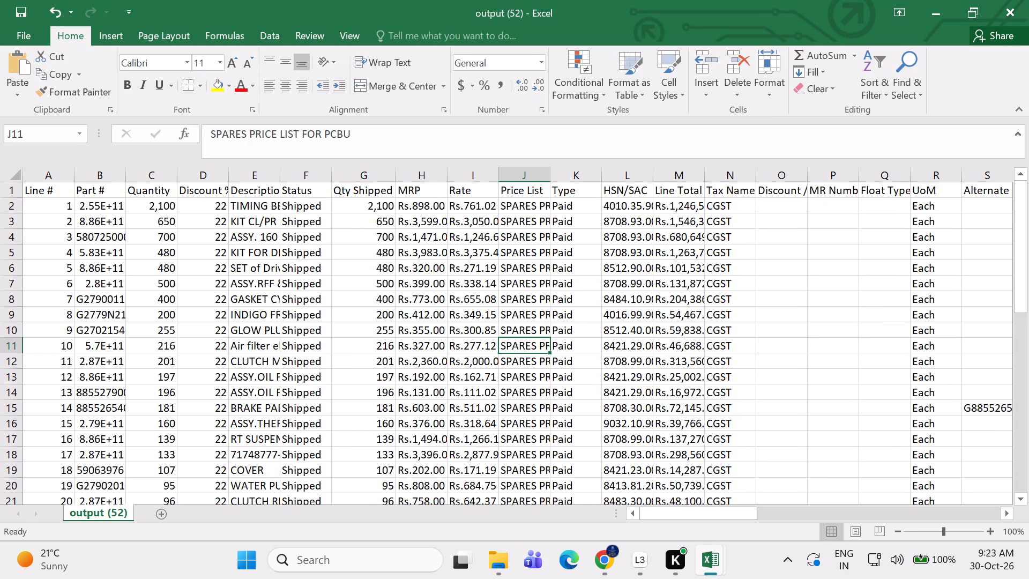
Fit the Part # column's width in the exported line items and format its values as whole numbers without decimals.
left_click(359, 175)
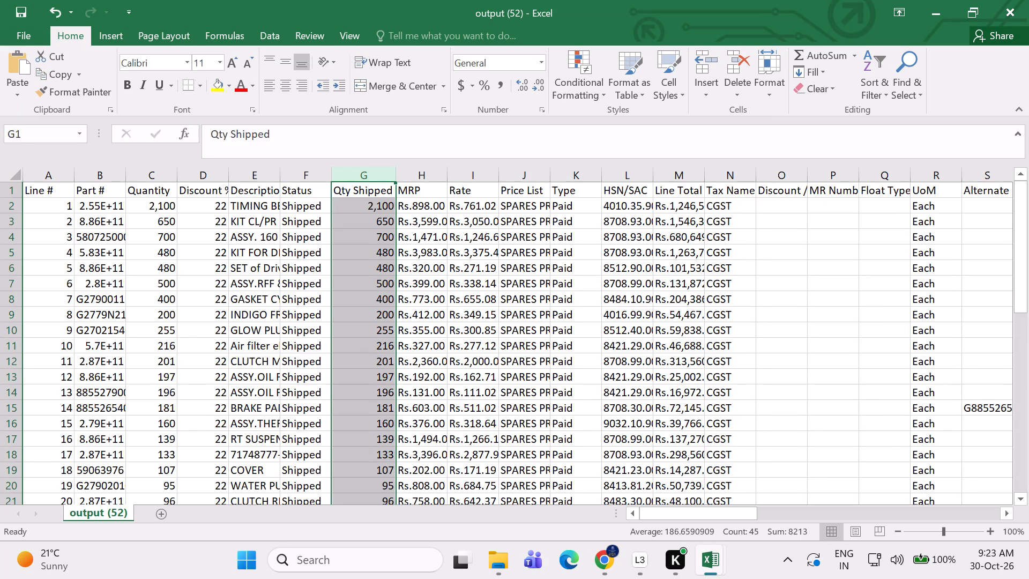
double_click(125, 174)
left_click(112, 174)
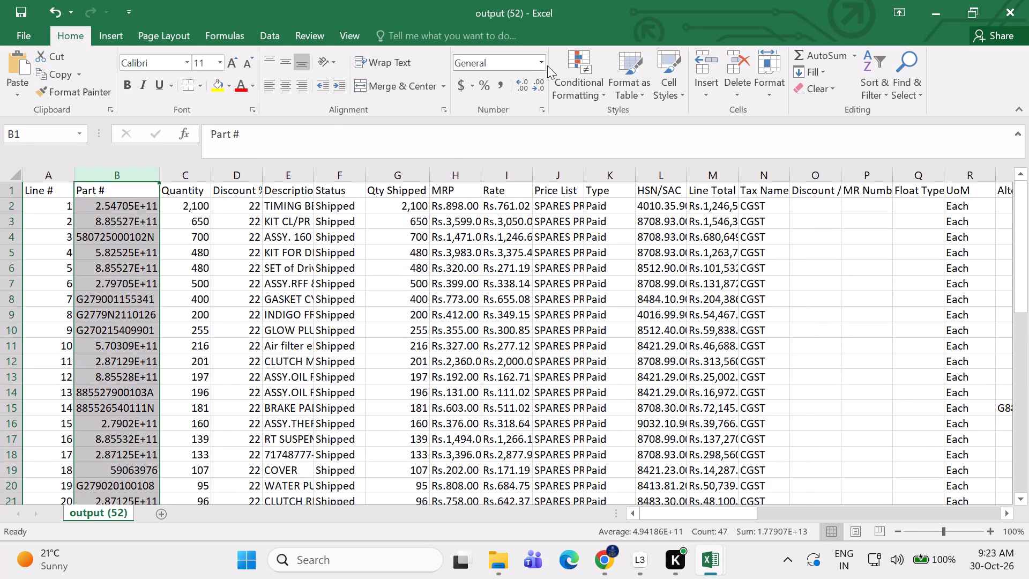
left_click(547, 65)
left_click(541, 61)
left_click(525, 115)
triple_click(540, 81)
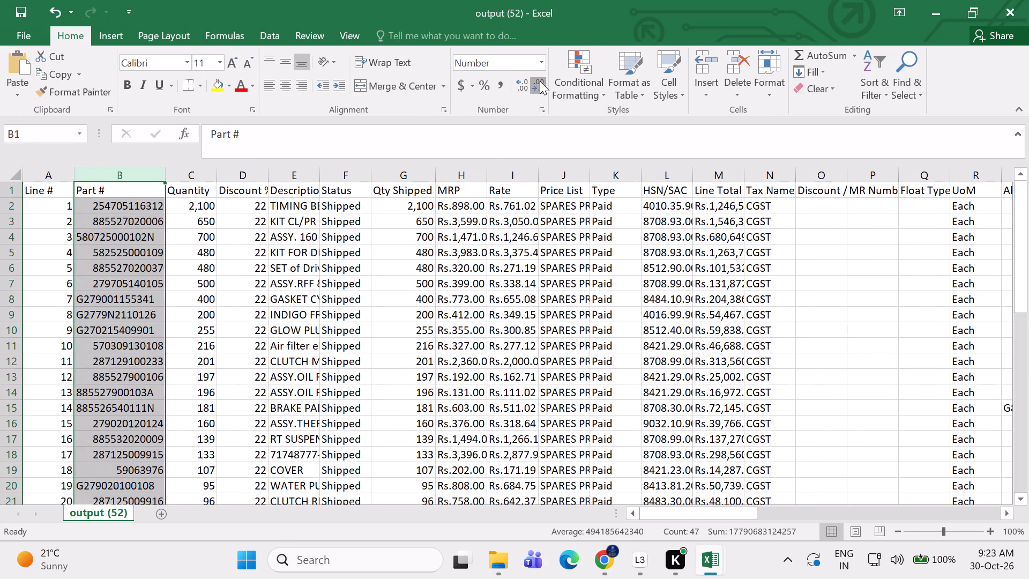
left_click(565, 292)
In cell E3 of the 30 OCT stock workbook, enter an exact-match VLOOKUP of A3 in columns B:G of output (52).csv, returning column 6.
left_click(708, 563)
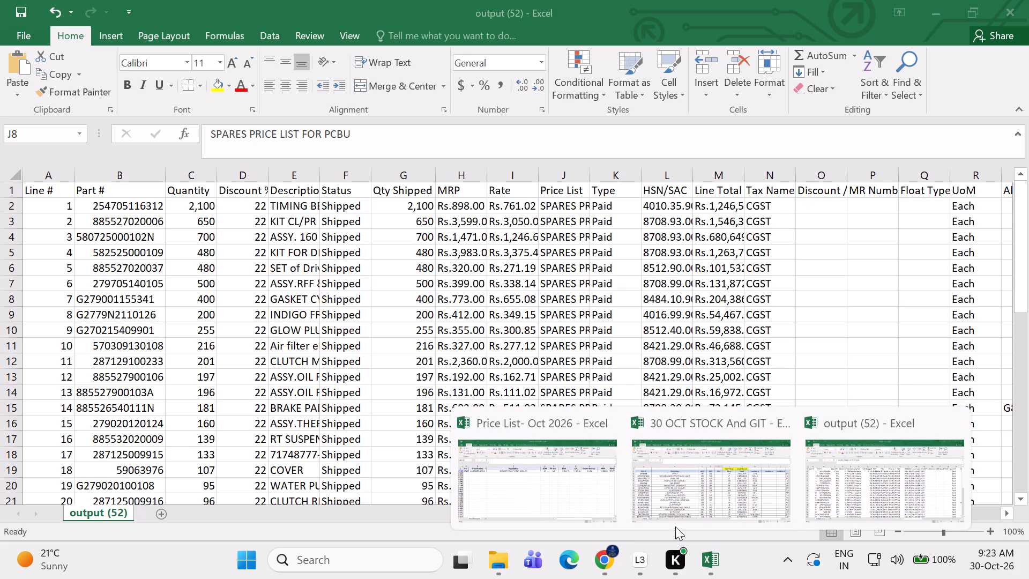
left_click(677, 488)
left_click(551, 222)
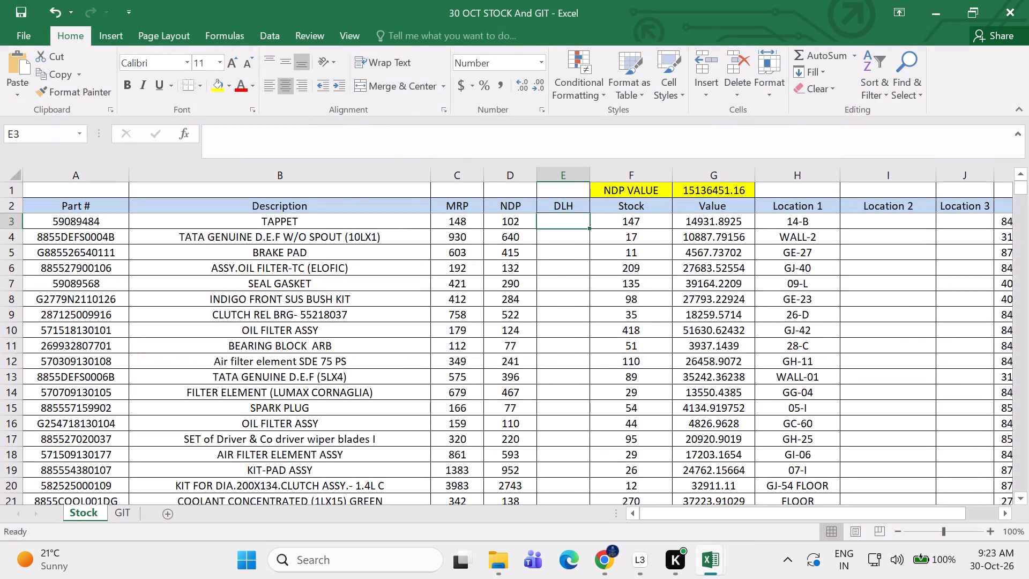
left_click(225, 25)
left_click(227, 34)
left_click(284, 82)
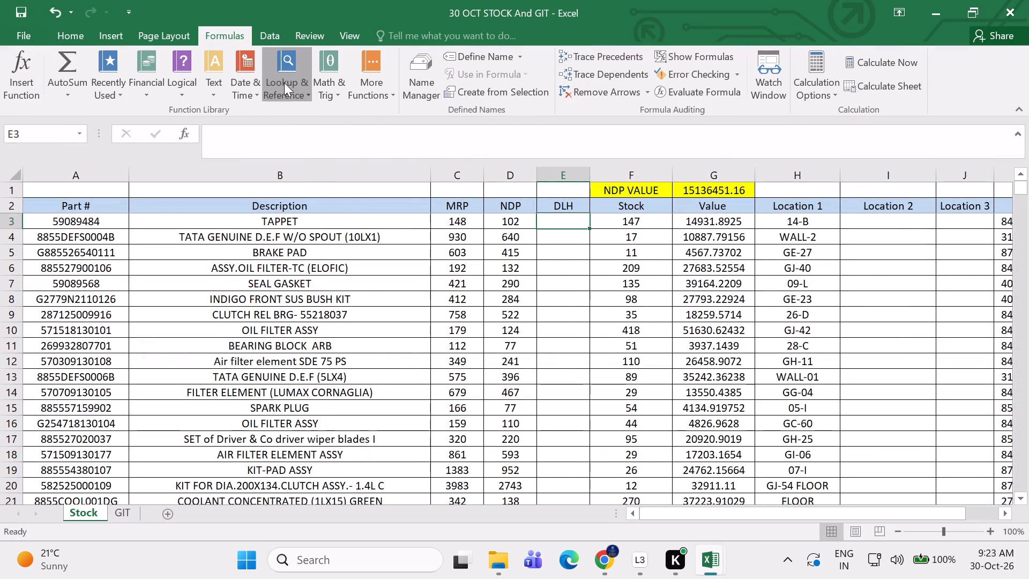
left_click(318, 421)
left_click(35, 219)
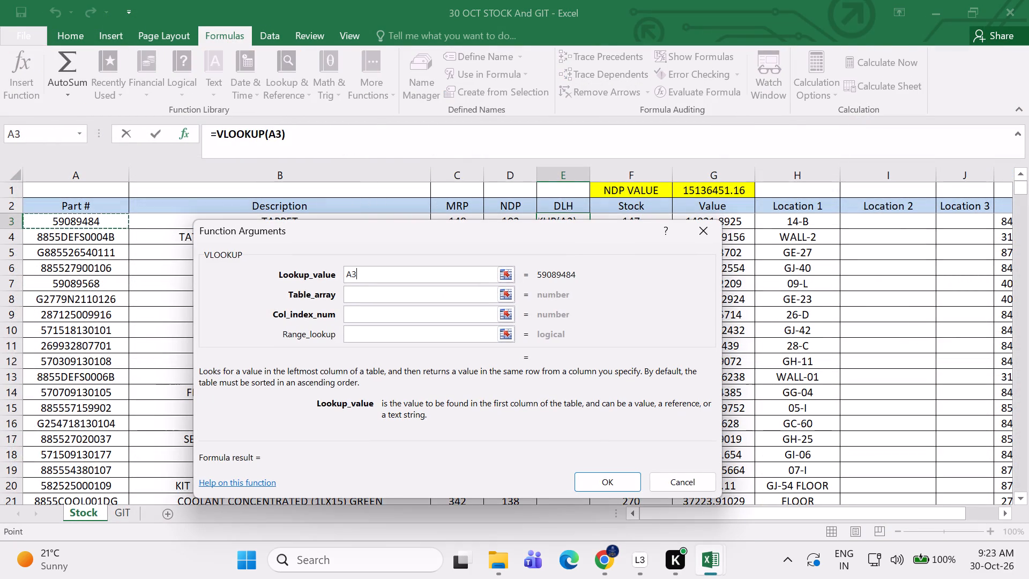
left_click(376, 297)
left_click(709, 567)
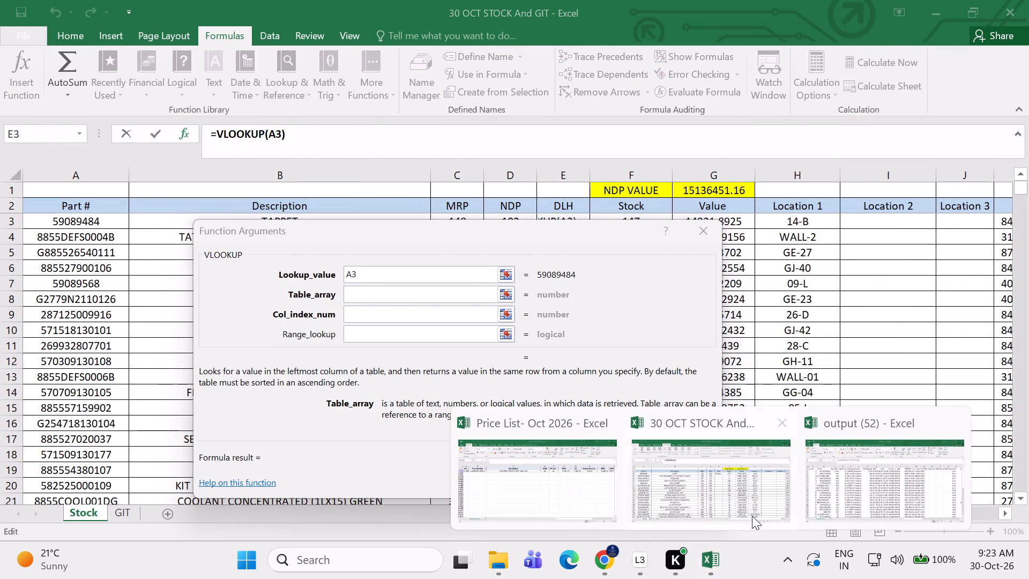
left_click(844, 487)
left_click_drag(116, 175, 394, 192)
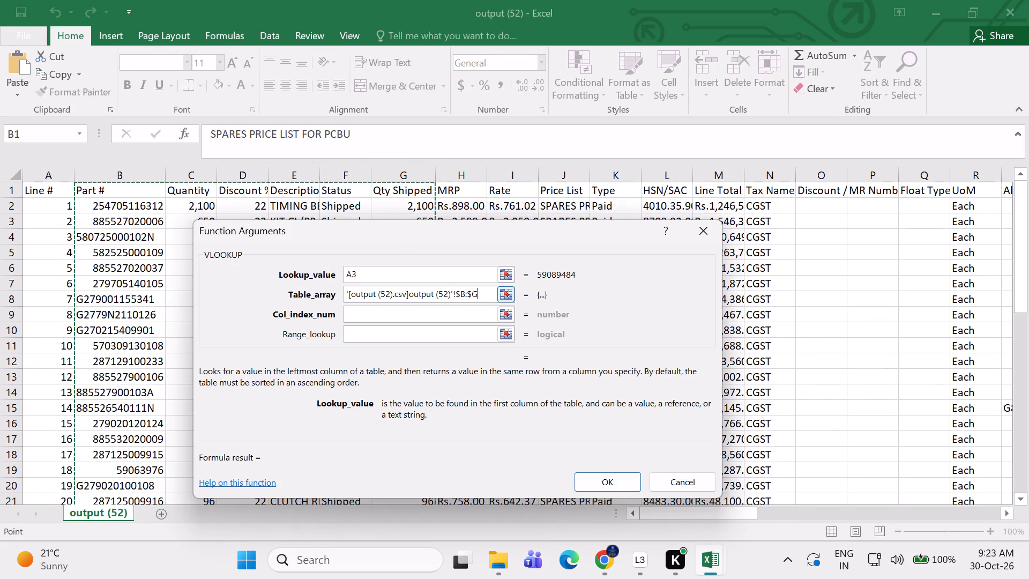
left_click(387, 316)
key("6")
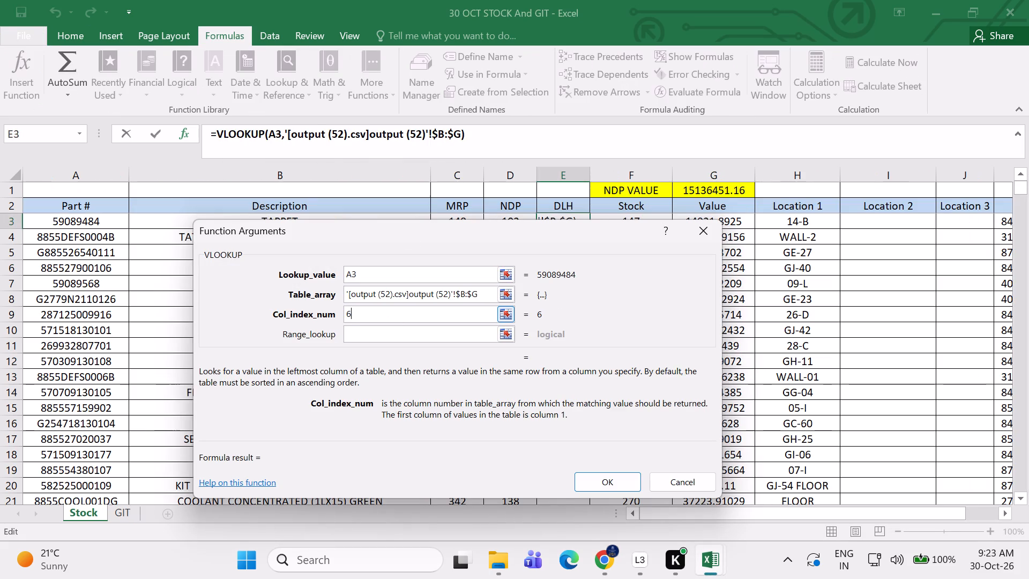
left_click(389, 335)
key("0")
left_click(599, 478)
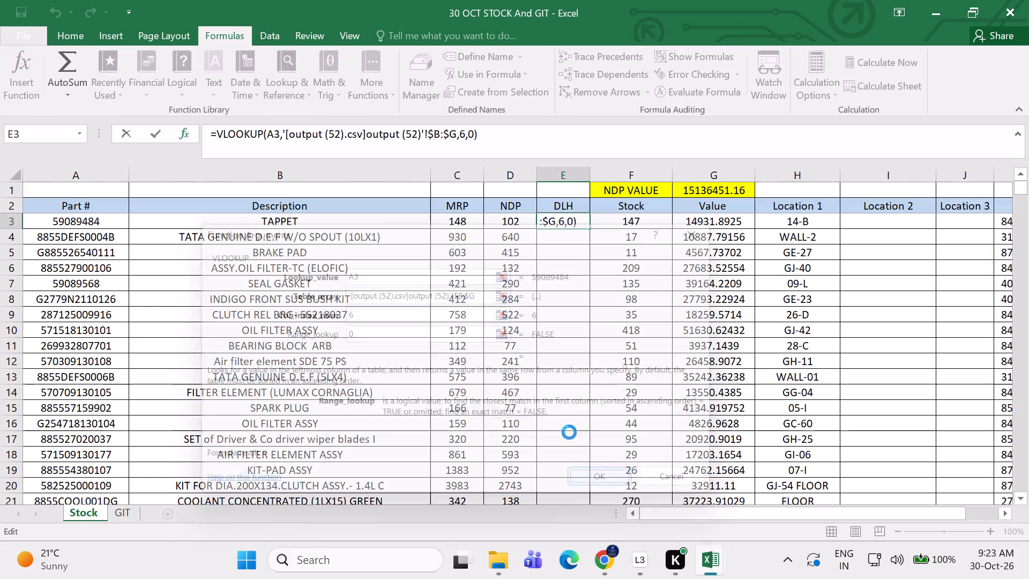
Fill the VLOOKUP formula from E3 down the whole DLH column.
double_click(588, 229)
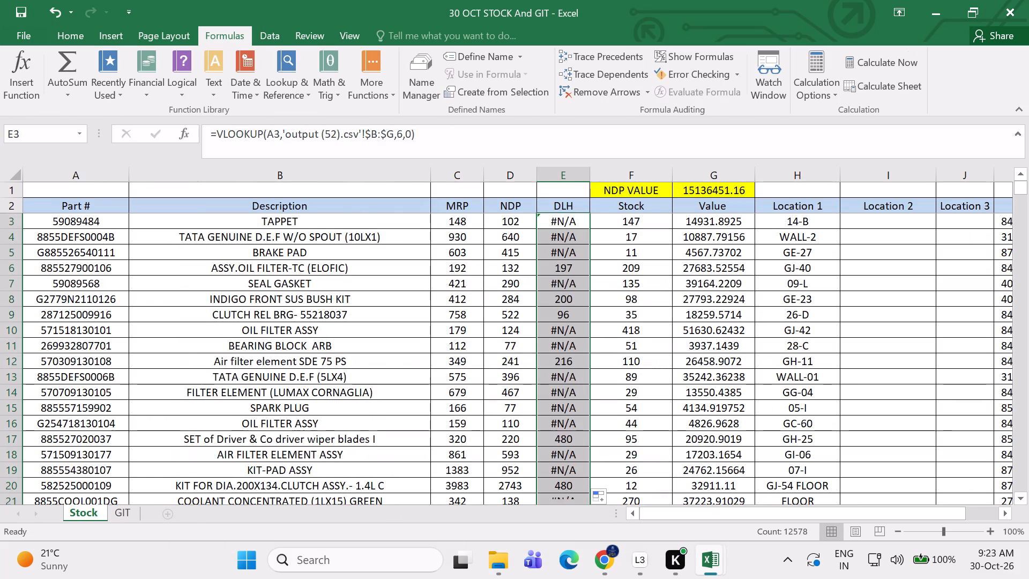
Turn on filtering for the header row 2 of the Stock sheet.
left_click(16, 204)
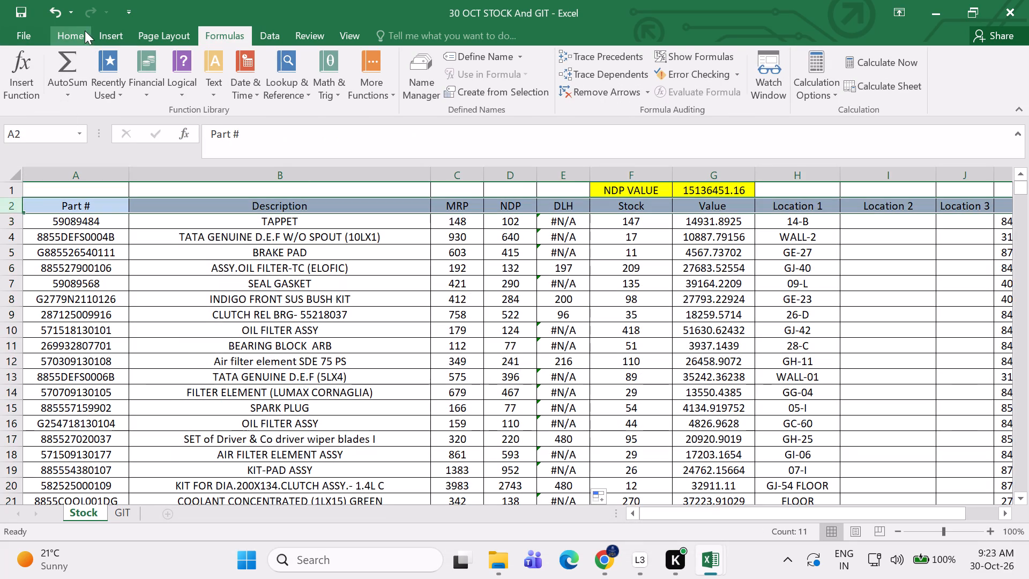
left_click(78, 31)
left_click(881, 84)
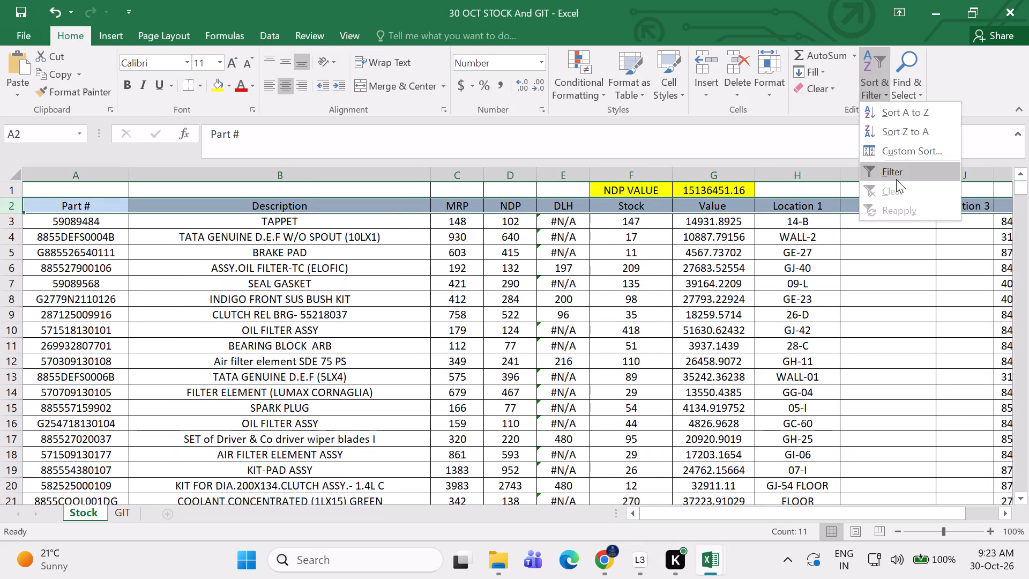
left_click(896, 179)
Filter the DLH column to show only the #N/A rows.
left_click(480, 205)
left_click(328, 362)
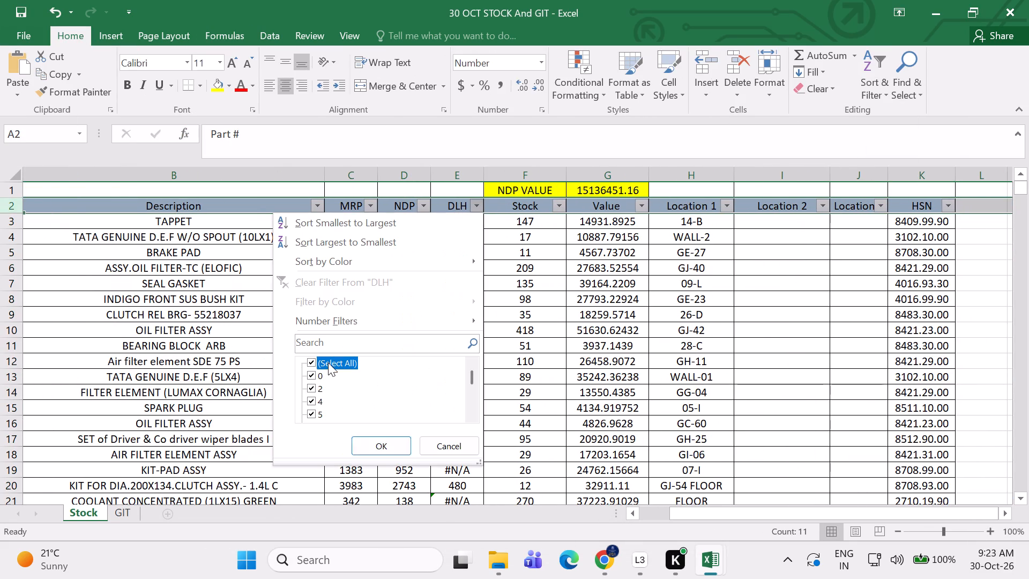
left_click(319, 373)
left_click_drag(471, 375, 466, 410)
left_click(309, 414)
left_click(370, 445)
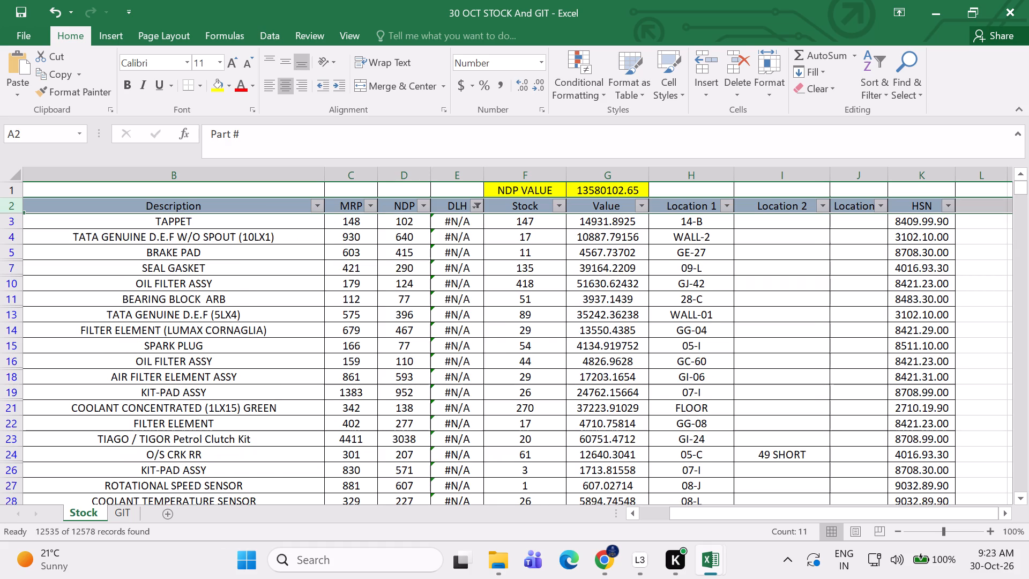
Clear the visible cells of the filtered DLH column and re-enter DLH as its header in row 2.
left_click(448, 174)
key("Delete")
left_click(455, 204)
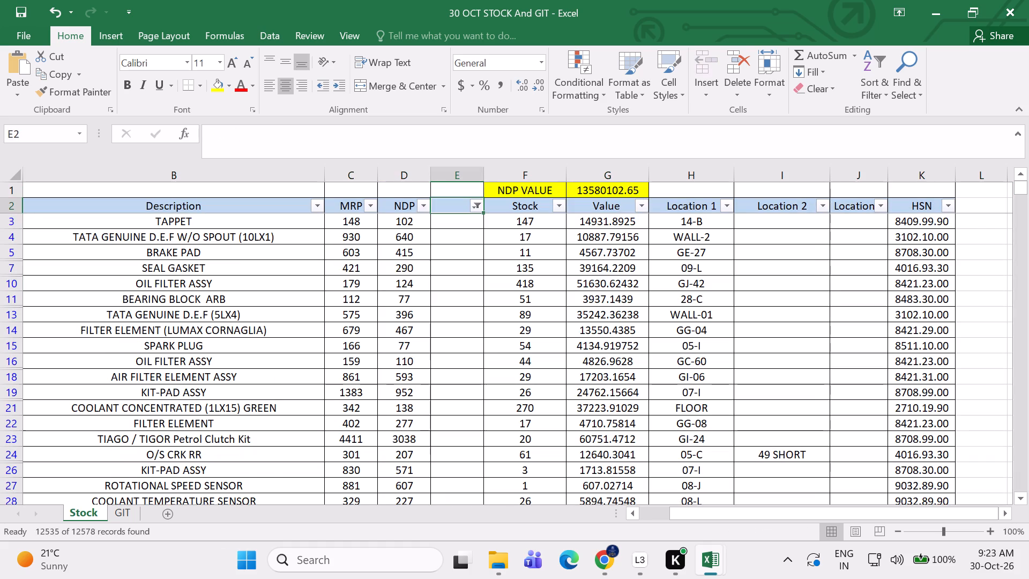
type("DLH")
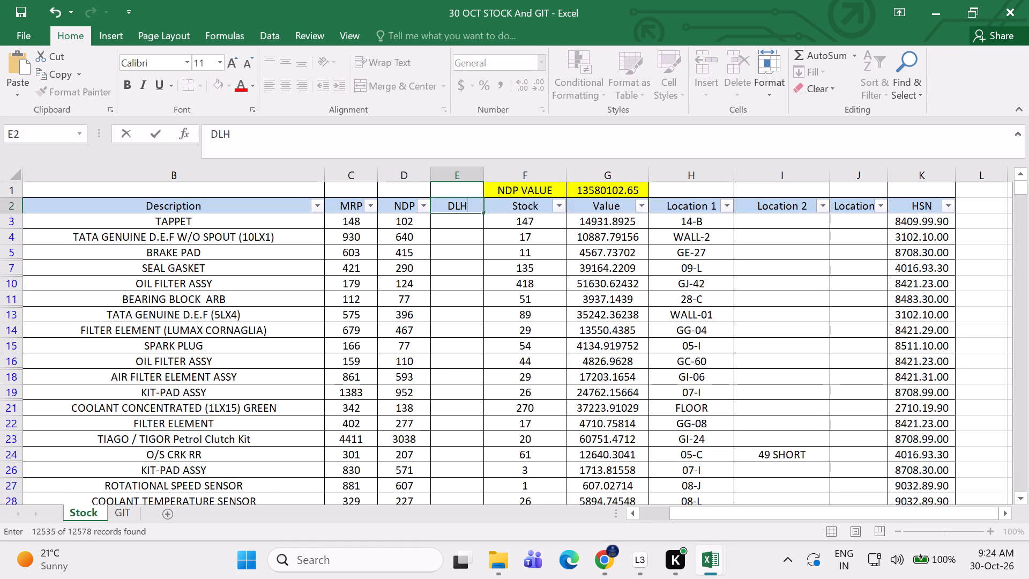
left_click(457, 247)
Select all values in the DLH filter so that every stock row is shown again.
left_click(484, 203)
left_click(479, 207)
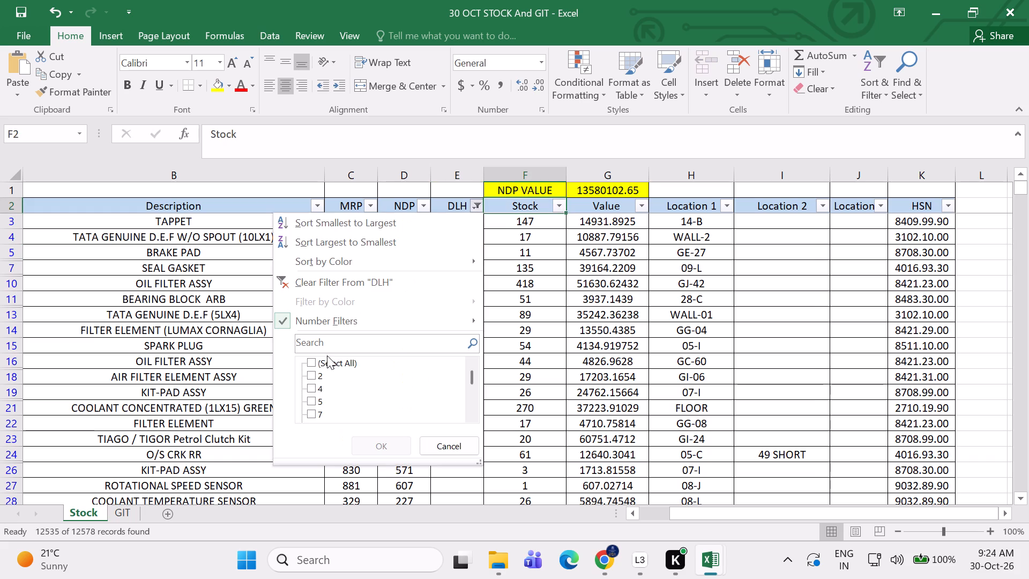
left_click(324, 360)
left_click(361, 439)
left_click(449, 366)
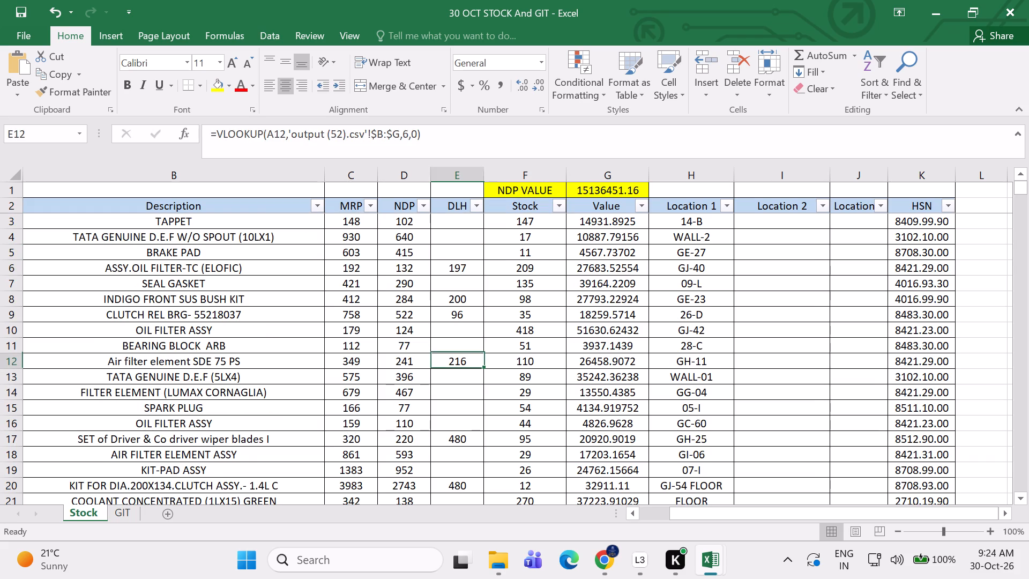
Sort the stock list by DLH from largest to smallest.
left_click(476, 209)
left_click(424, 240)
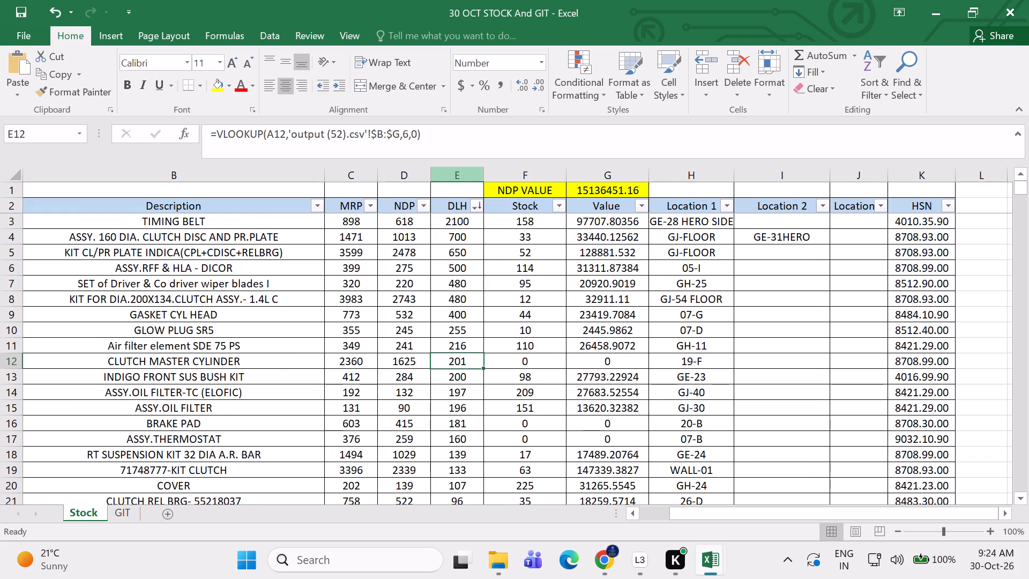
Replace the DLH column's formulas with their values by copying the column and pasting values over itself.
left_click(454, 173)
key("ctrl+c")
key("ctrl+alt+v")
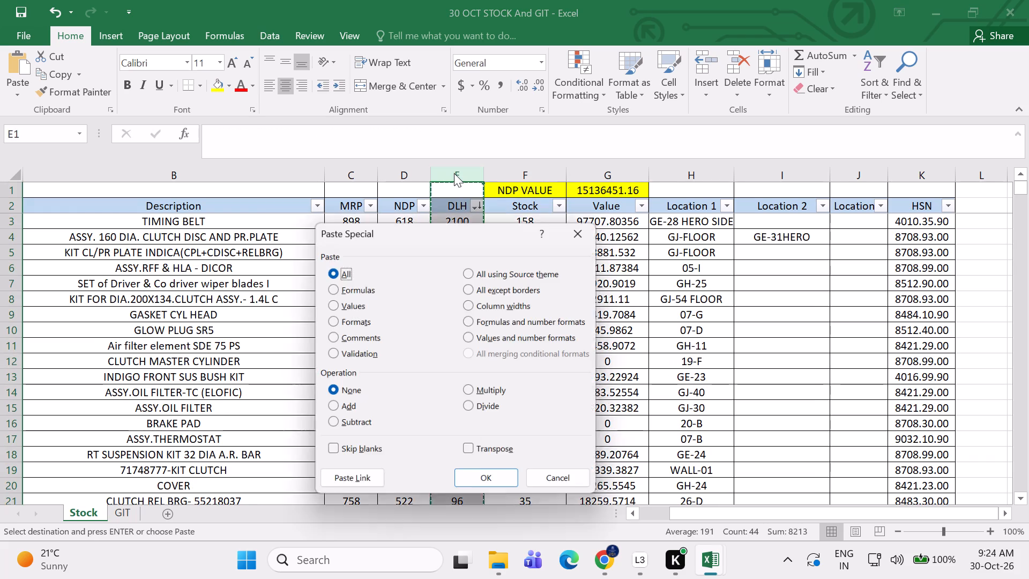
key("v")
key("Return")
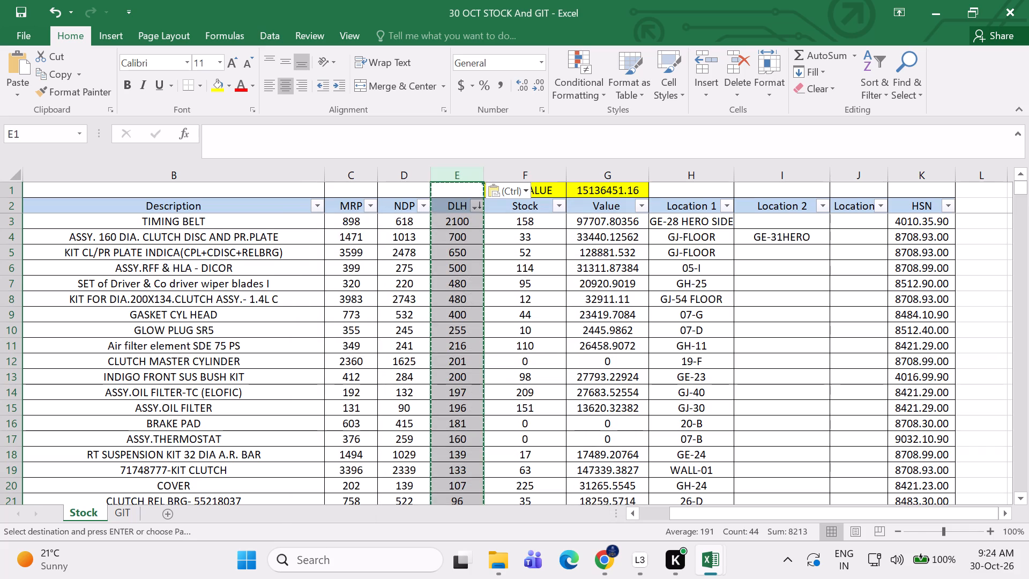
Enter the formula =E3+F3 in cell L3 to add the DLH and Stock quantities.
left_click(971, 224)
key("equal")
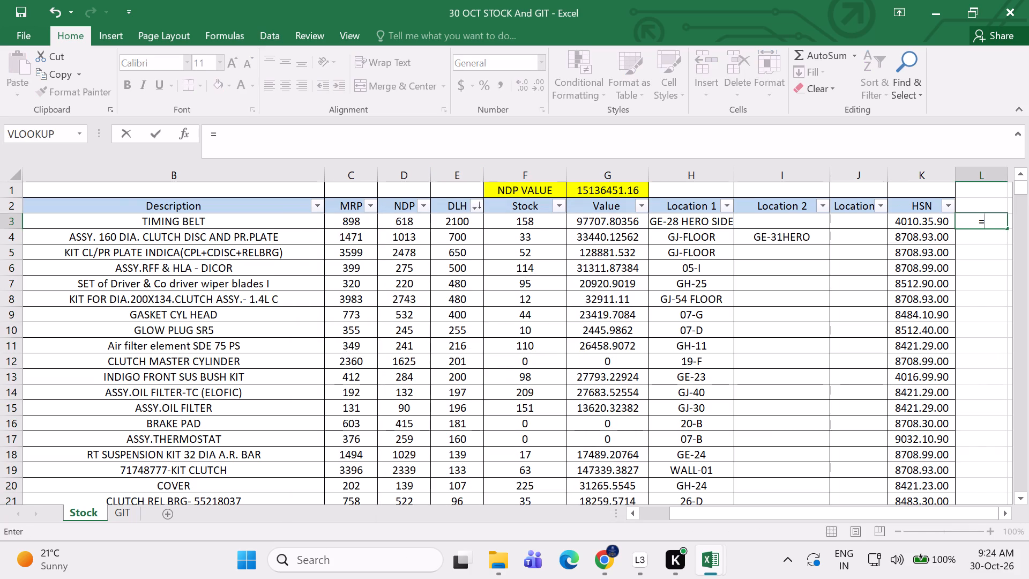
left_click(433, 220)
key("shift+plus")
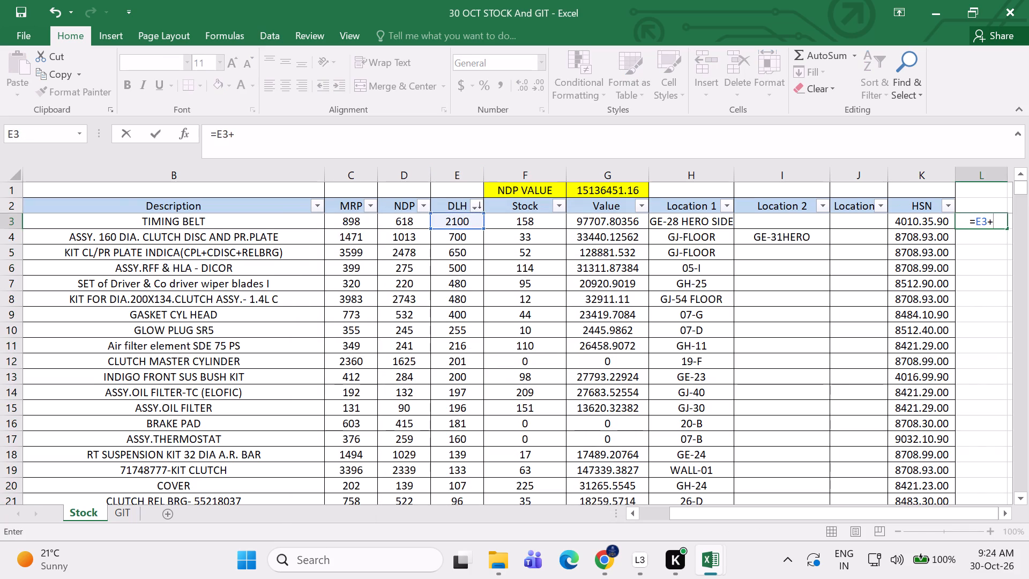
left_click(528, 223)
key("Return")
Fill the sum formula from L3 down to L45, the last row with a DLH quantity.
left_click(988, 220)
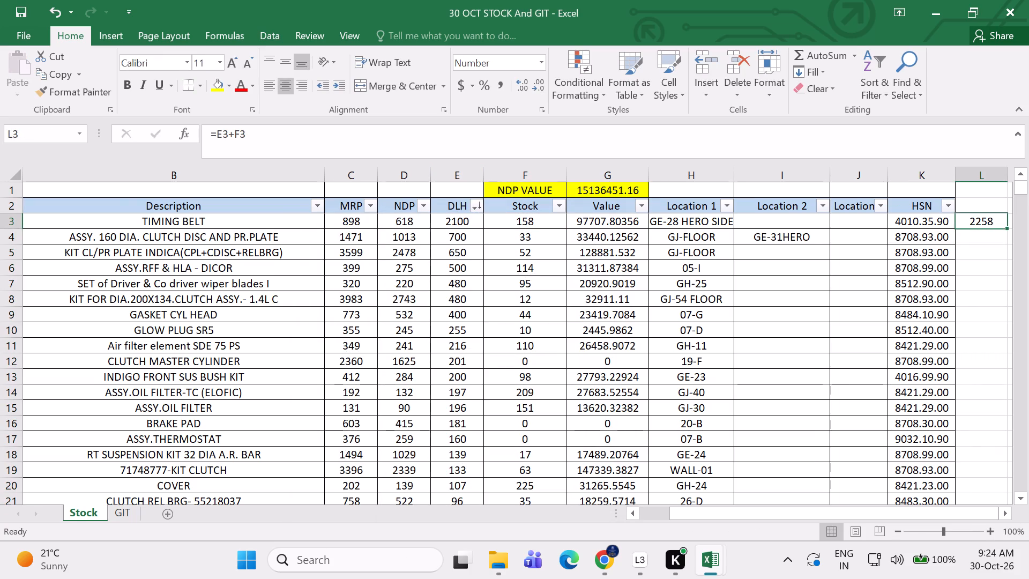
left_click_drag(1007, 225, 838, 468)
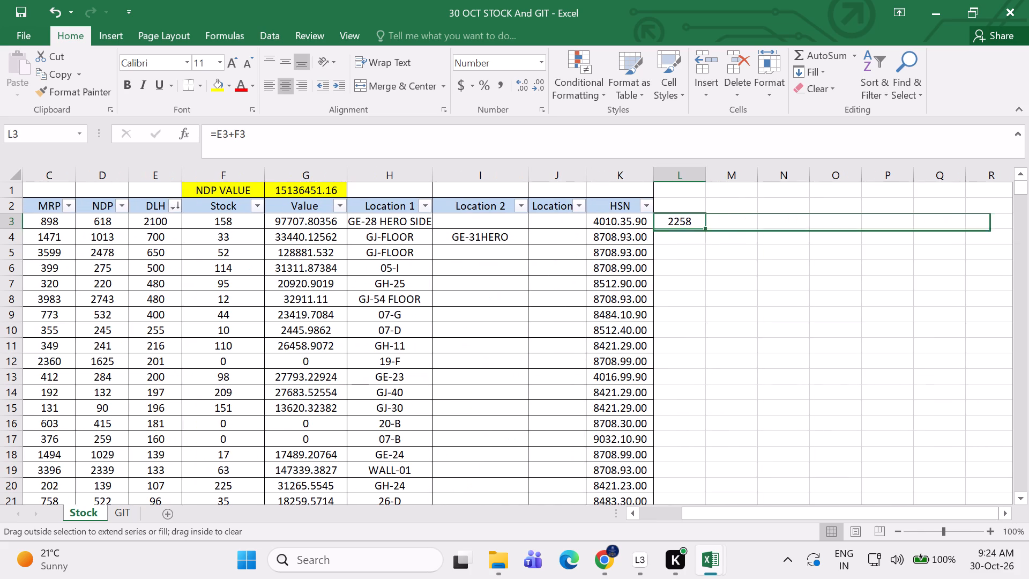
left_click_drag(838, 468, 681, 189)
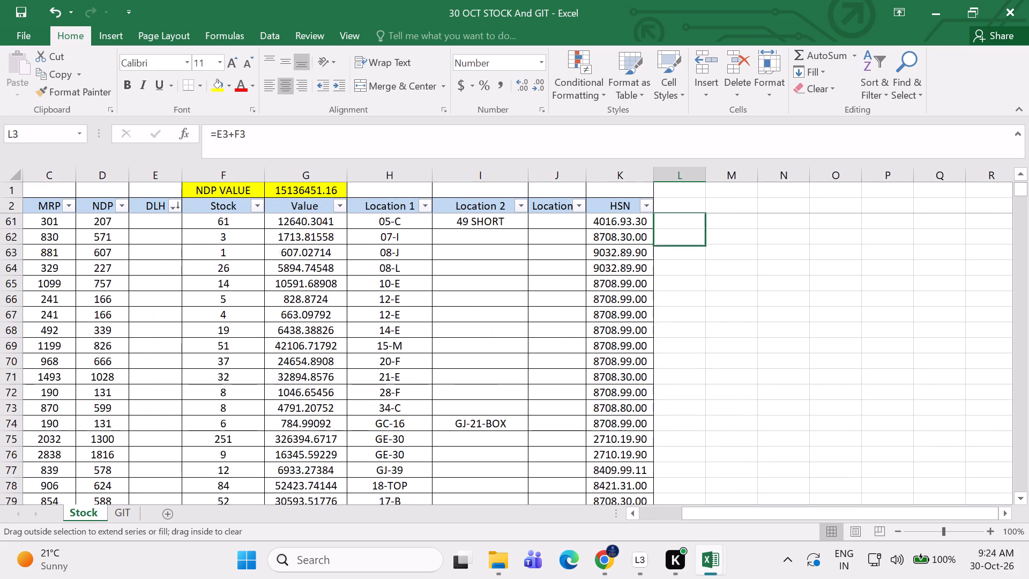
left_click_drag(681, 189, 691, 380)
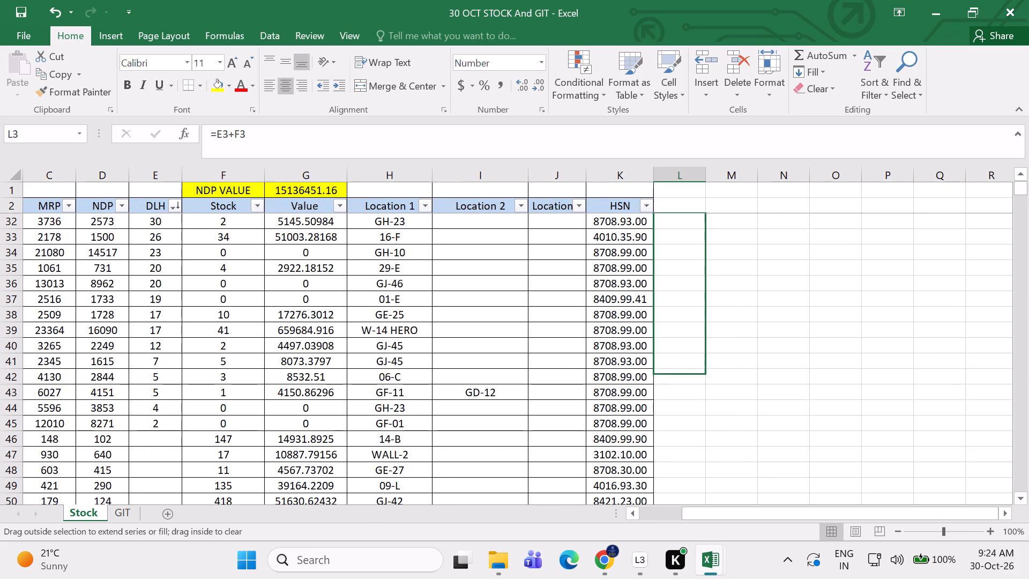
left_click_drag(691, 380, 690, 425)
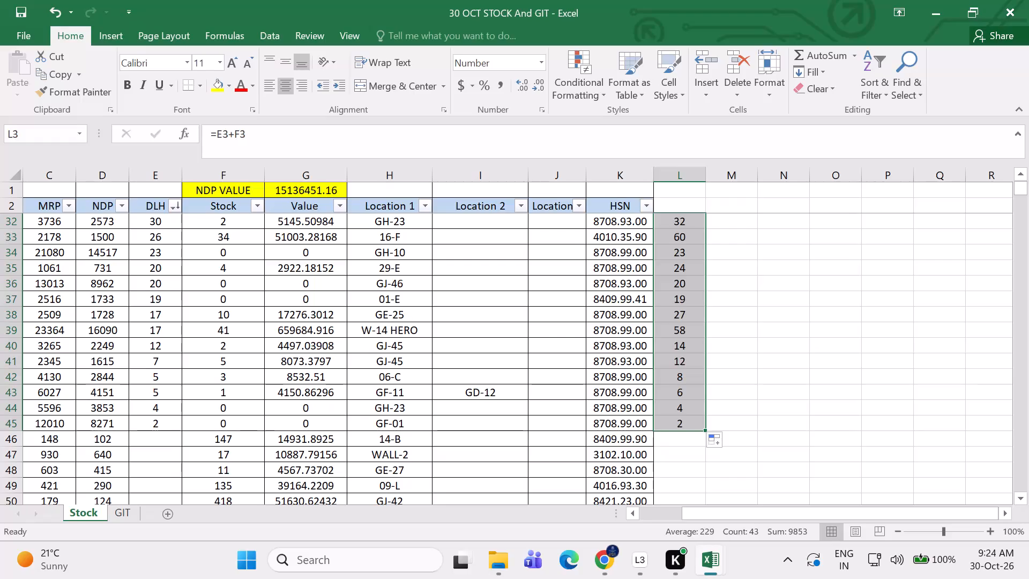
Copy the sums in L3:L45 and paste them as values into the Stock column starting at F3.
key("ctrl+c")
left_click_drag(987, 351, 1028, 373)
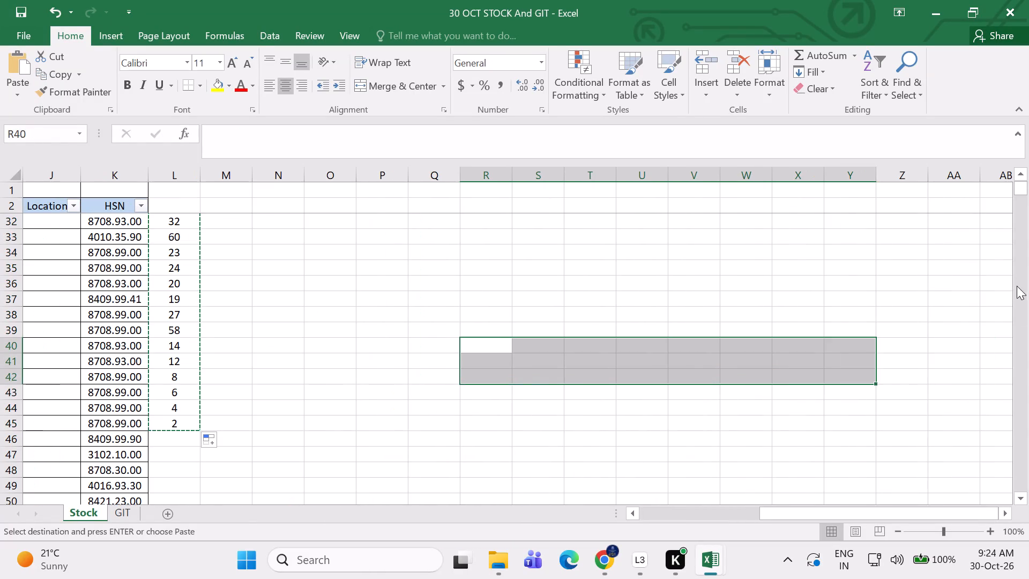
left_click(567, 381)
left_click_drag(1020, 182, 1018, 167)
left_click_drag(796, 509, 563, 504)
scroll(469, 428, "up", 12)
left_click(600, 219)
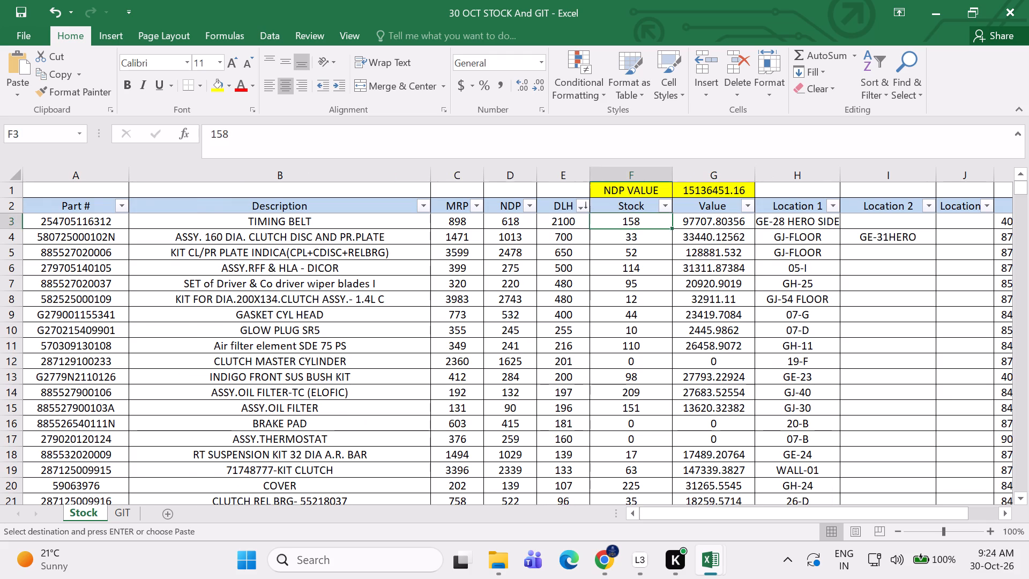
key("ctrl+alt+v")
key("v")
key("Return")
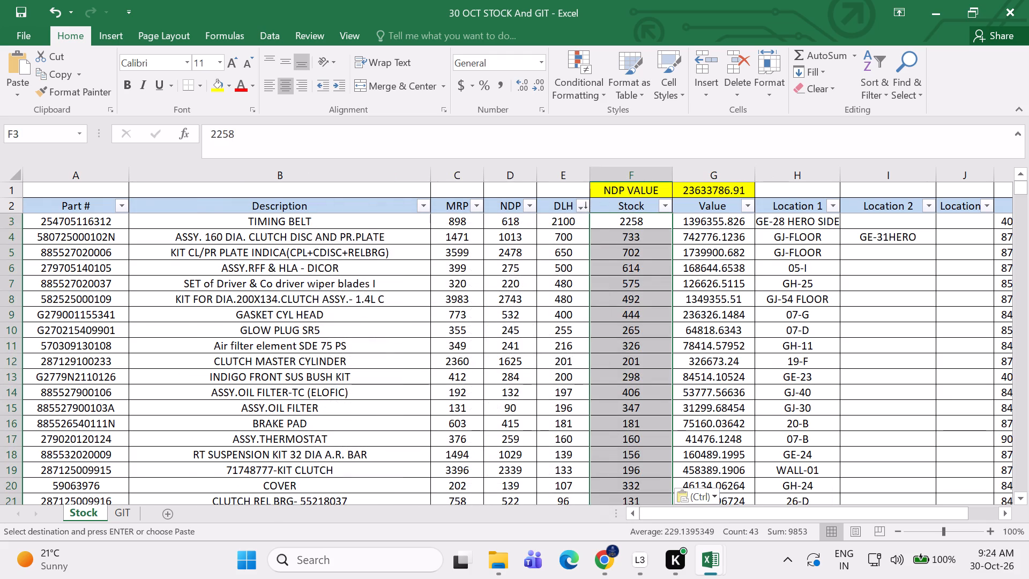
Delete the DLH column from the Stock sheet.
left_click(558, 222)
left_click(558, 176)
right_click(558, 176)
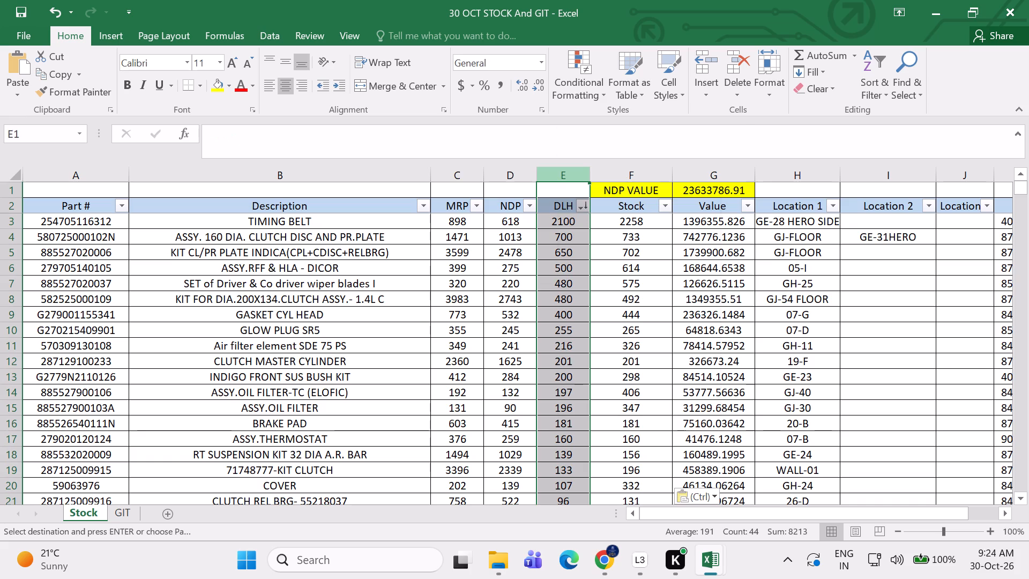
left_click(581, 303)
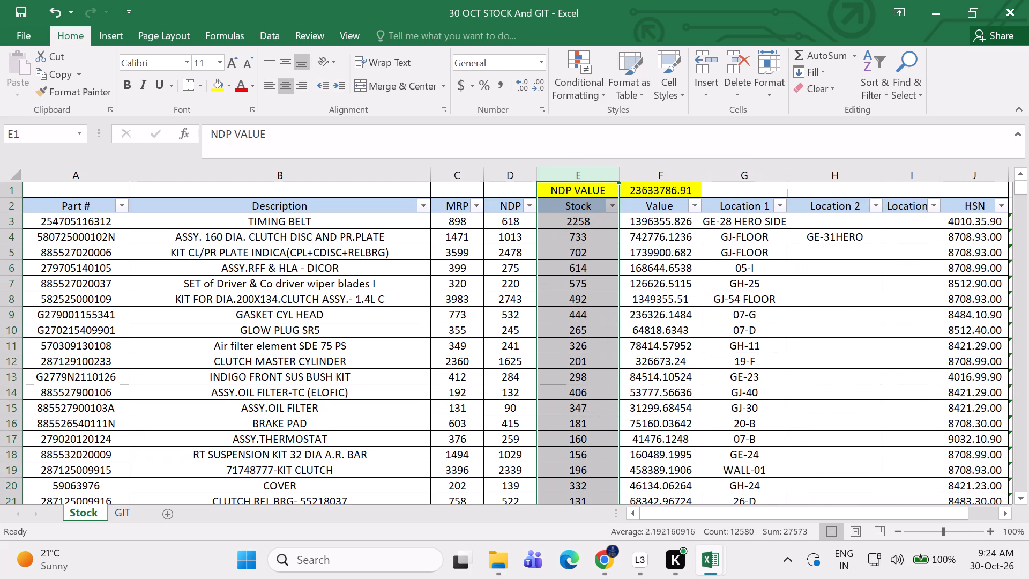
Delete column K, which holds the leftover sum formulas beside the HSN column on the Stock sheet.
left_click(819, 219)
key("Right")
key("Right")
key("Right")
key("Right")
key("Right")
key("Right")
key("Right")
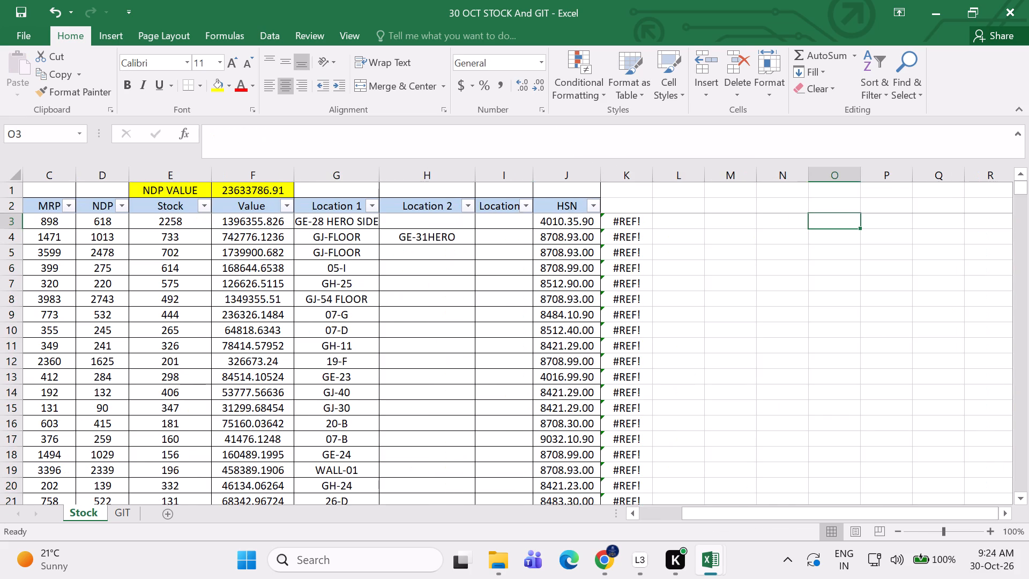
left_click(633, 174)
right_click(633, 174)
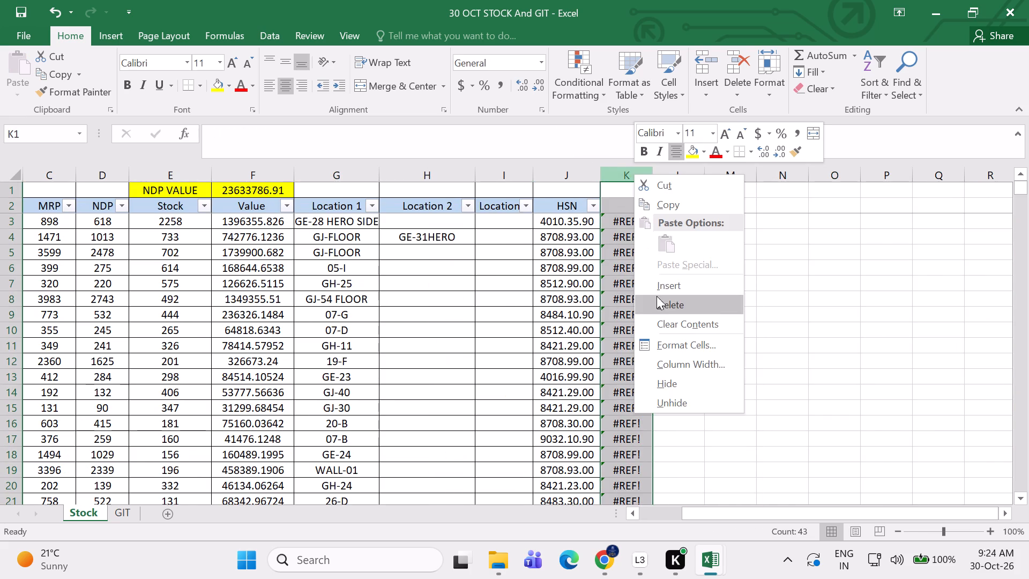
left_click(657, 304)
left_click(778, 315)
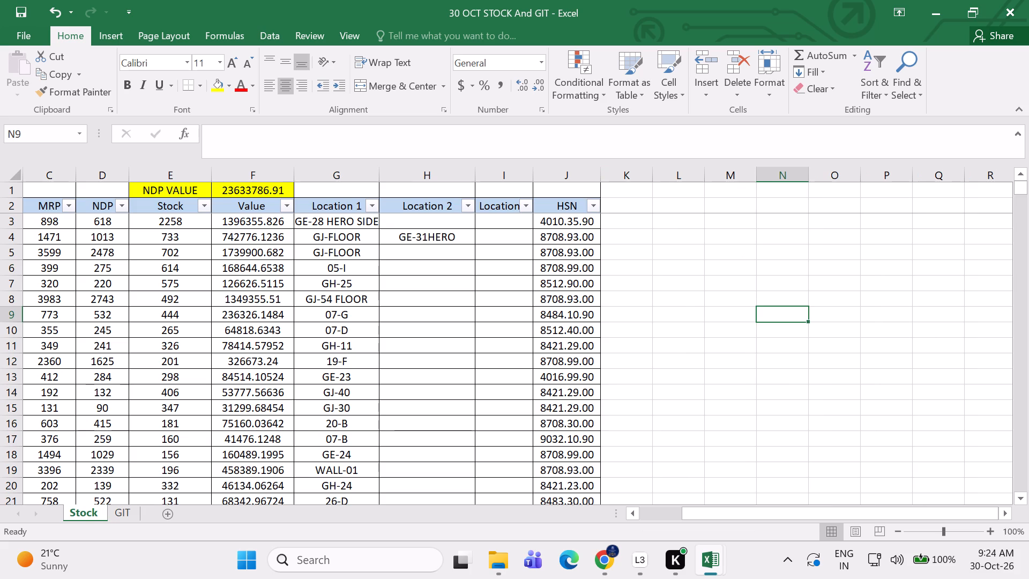
Save the output (52) workbook to Downloads as an Excel Workbook named Techno Reserved PArt STK, and close it.
left_click(607, 565)
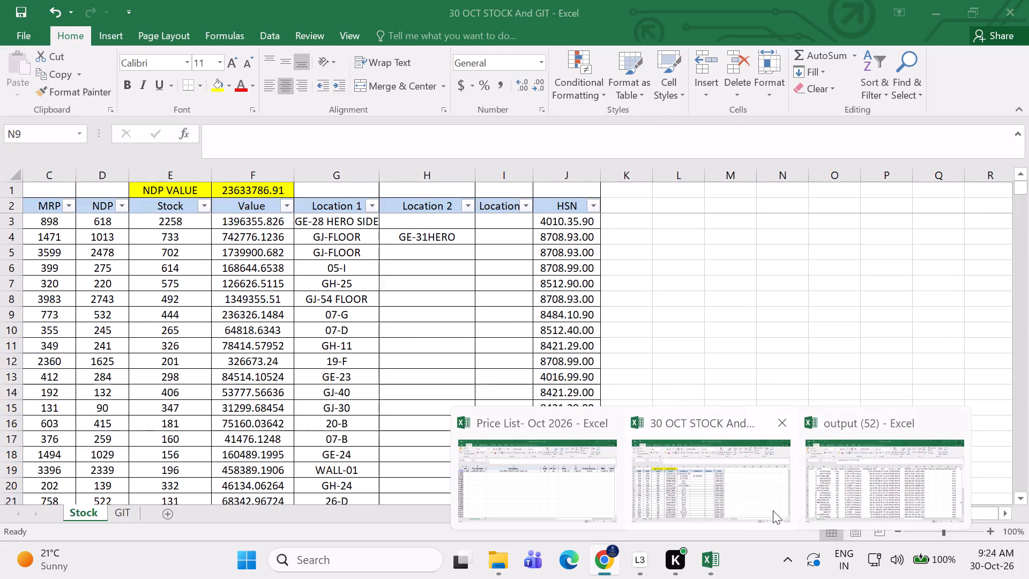
left_click(848, 491)
left_click(26, 30)
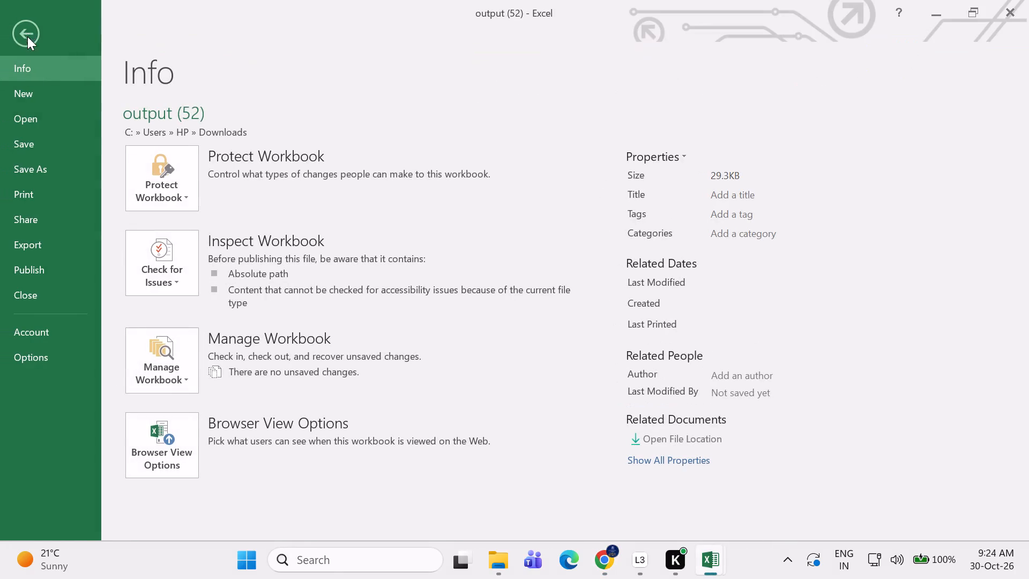
left_click(32, 164)
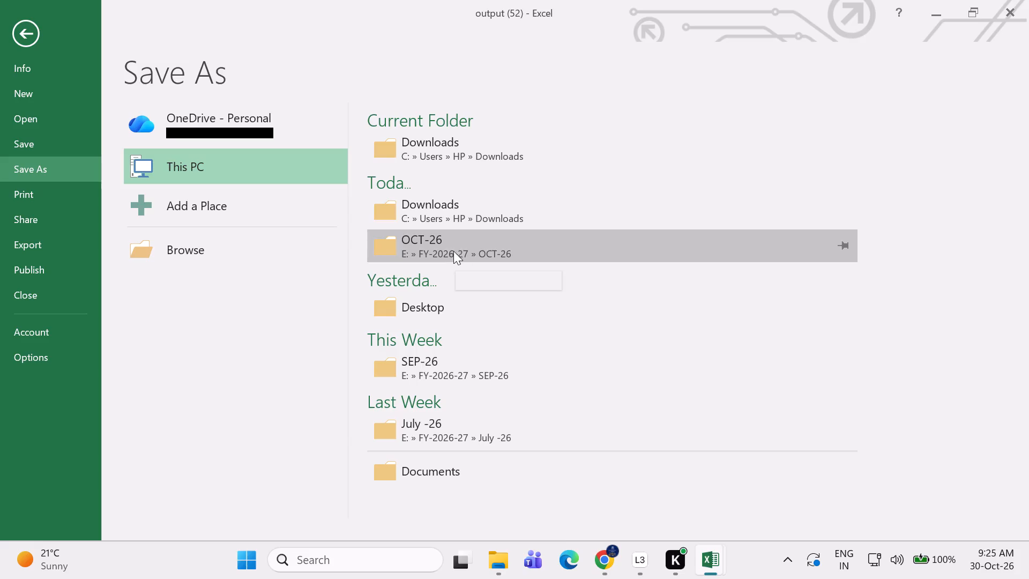
left_click(439, 213)
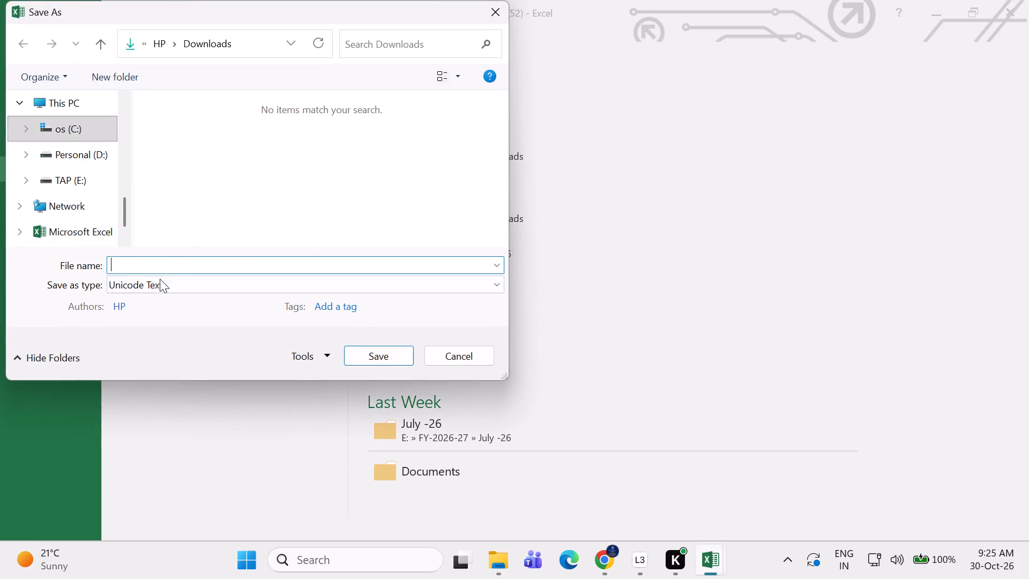
left_click(160, 283)
left_click(121, 11)
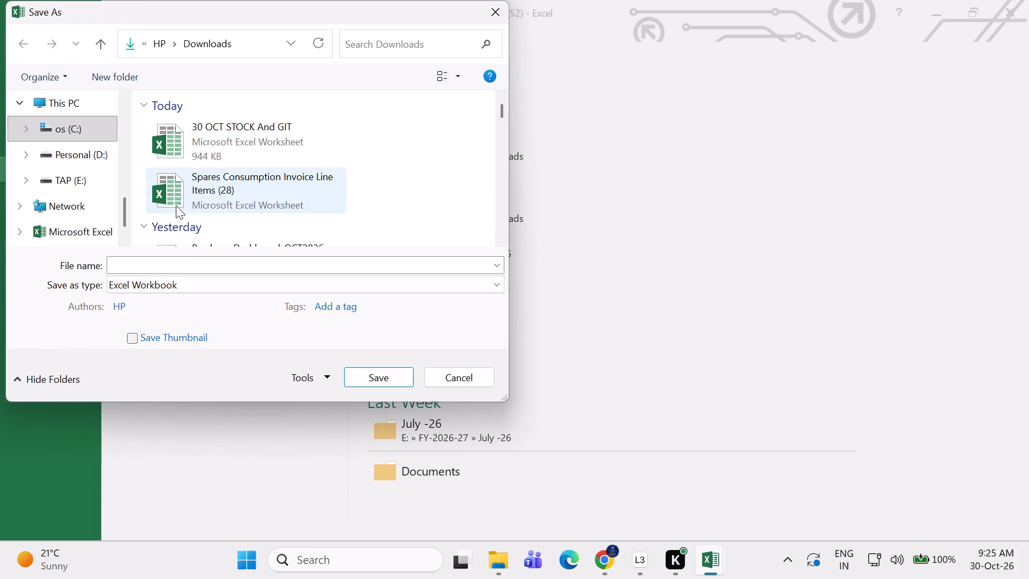
left_click(156, 266)
key("shift+d")
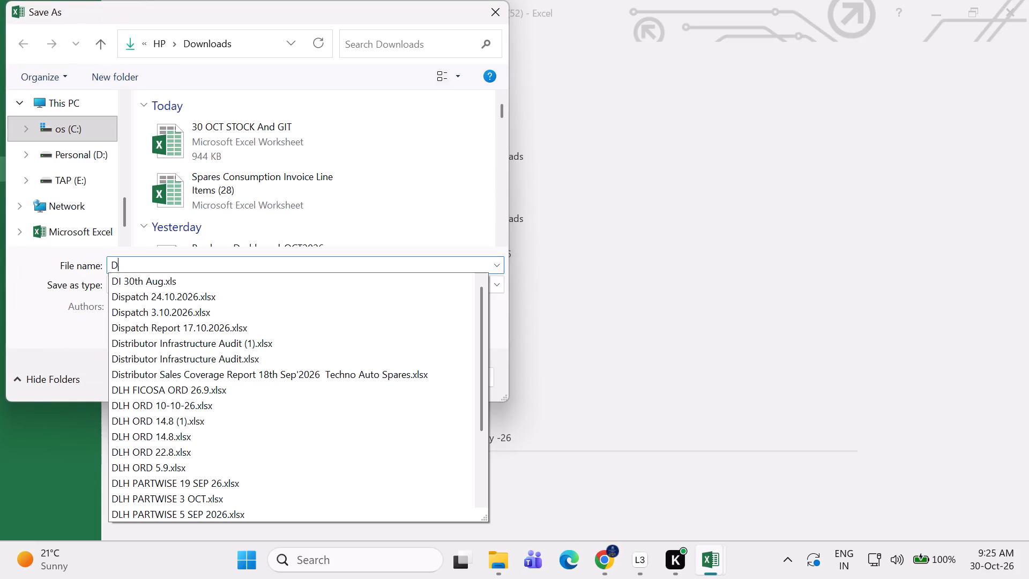
key("shift+BackSpace")
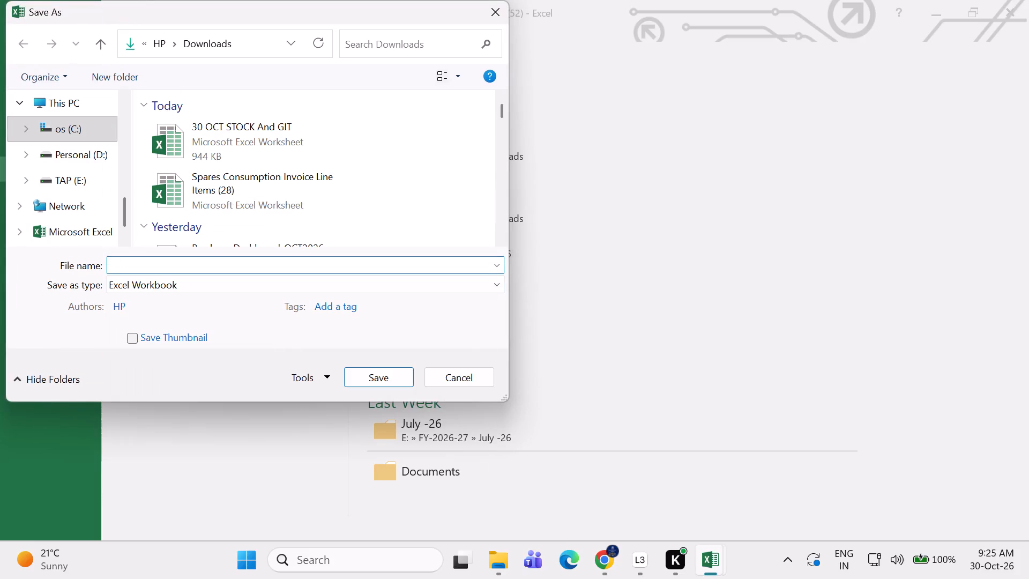
type("Tecg")
key("BackSpace")
type("hno")
key("space")
type("Re")
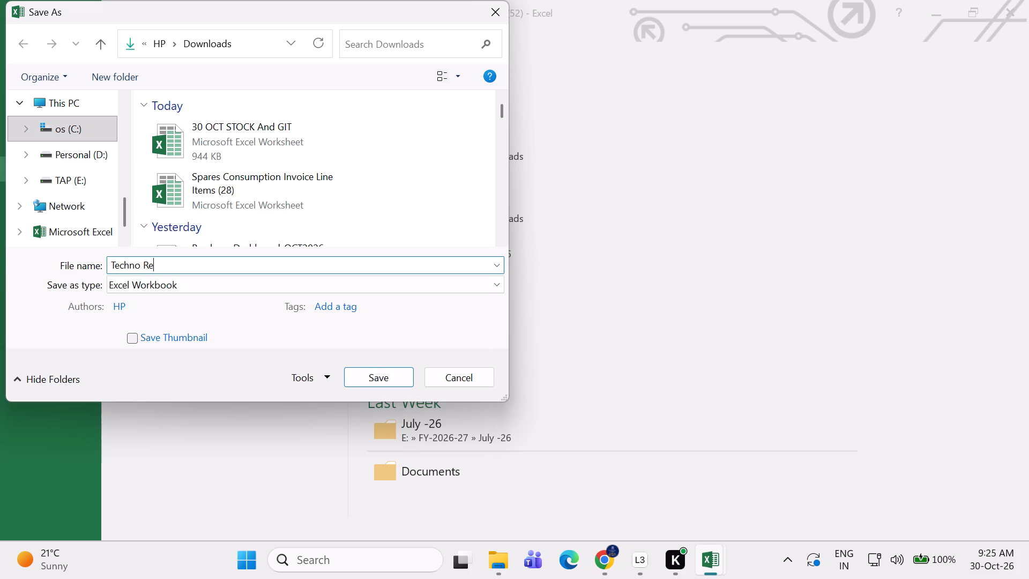
type("served")
key("space")
type("PArt")
key("space")
type("STK")
key("space")
left_click(355, 377)
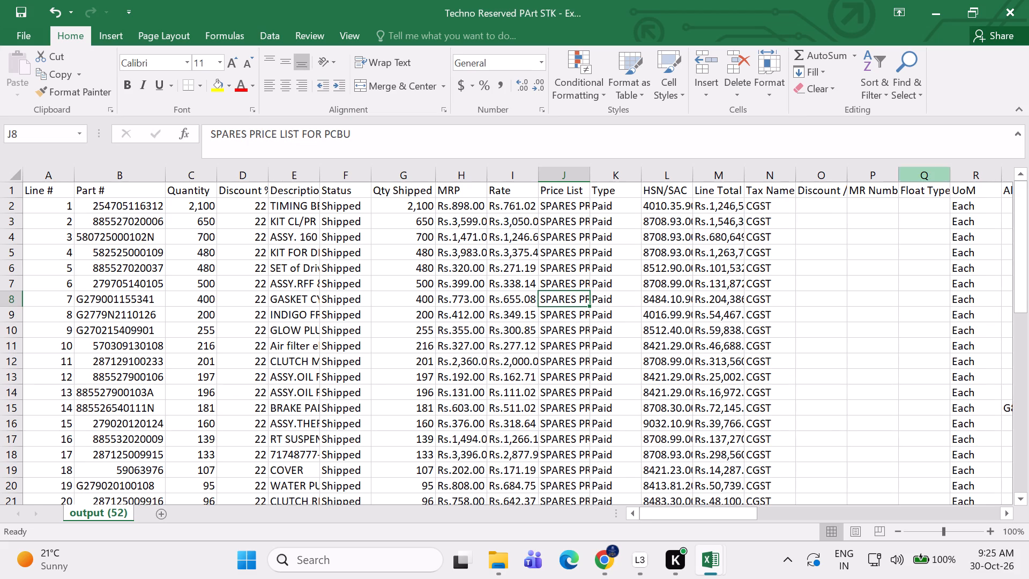
left_click(1024, 0)
Widen the HSN column slightly on the Stock sheet of the 30 OCT stock workbook.
left_click(776, 263)
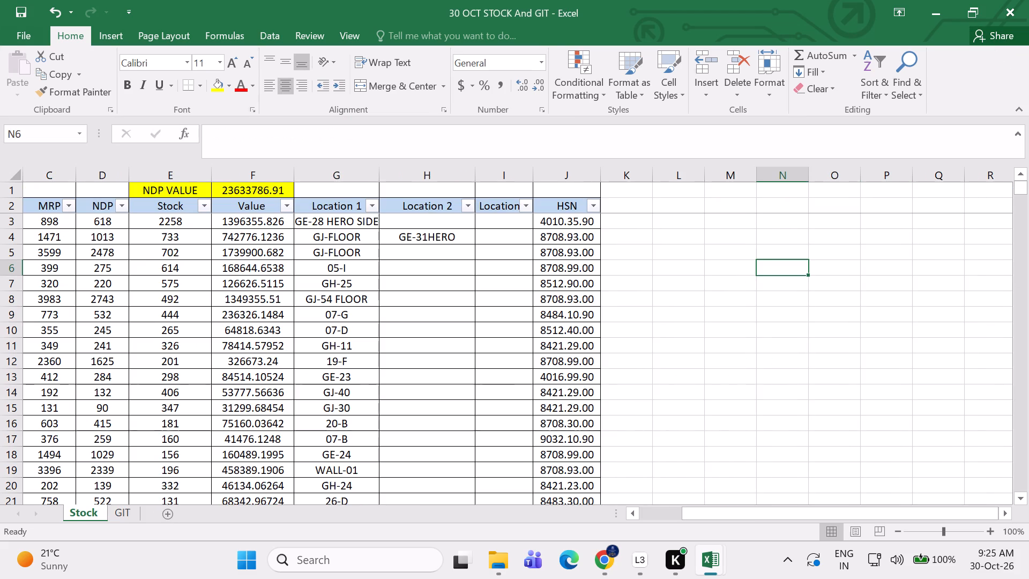
left_click_drag(601, 175, 615, 180)
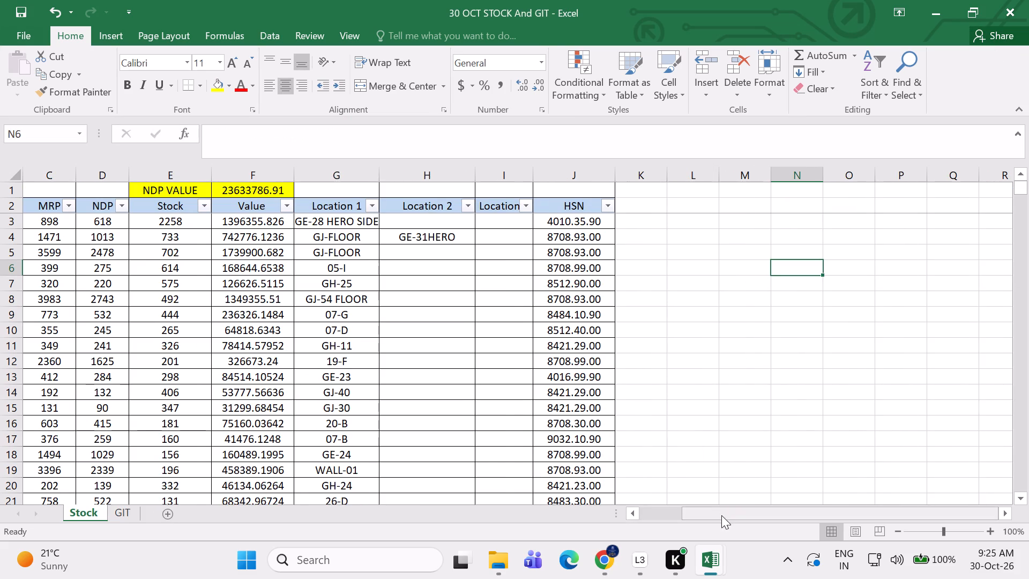
Save a copy of the stock workbook to Downloads as an Excel Workbook named 30 OCT STOCK And GIT With Reserved.
left_click_drag(721, 515, 622, 500)
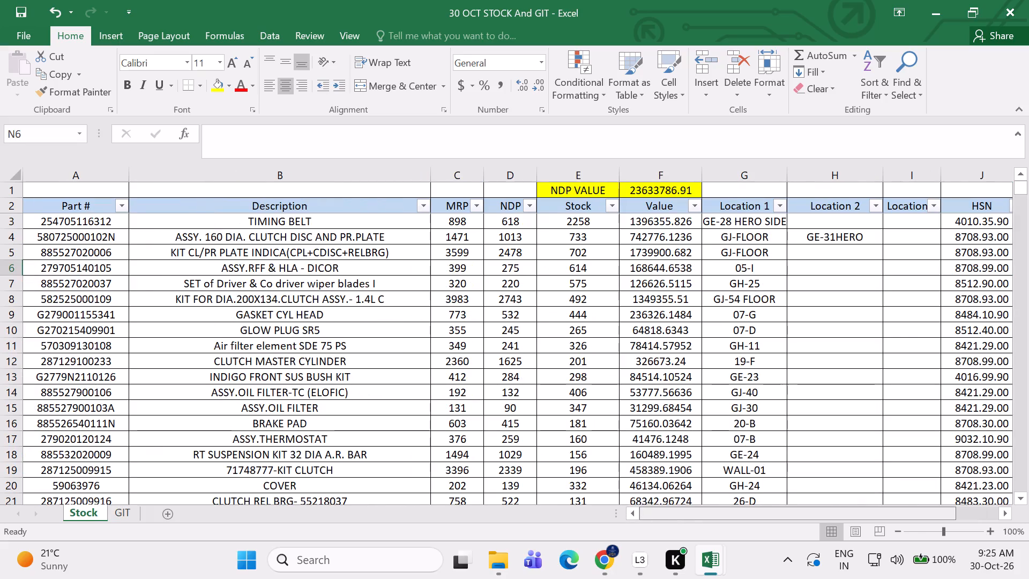
left_click(21, 27)
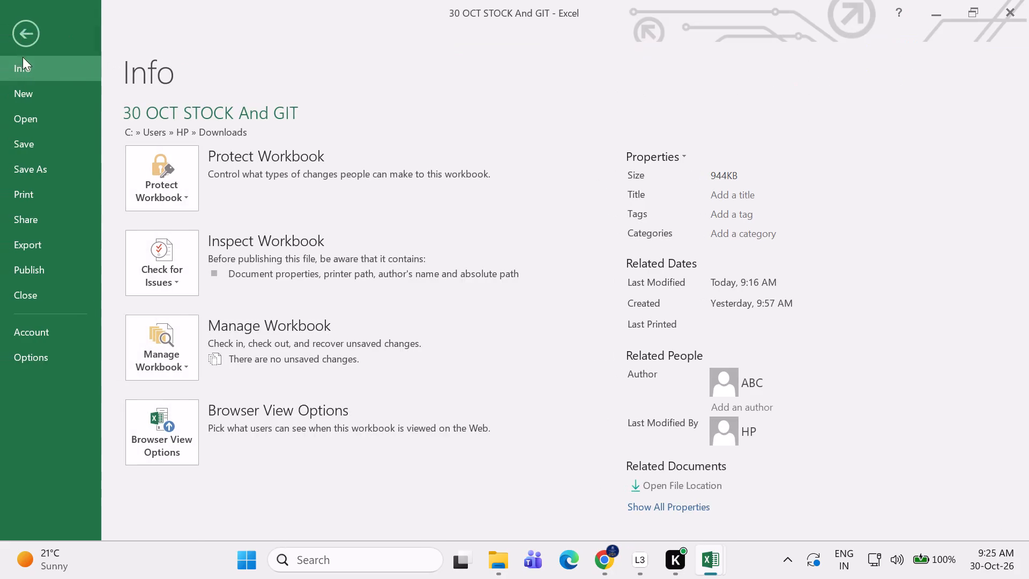
left_click(36, 166)
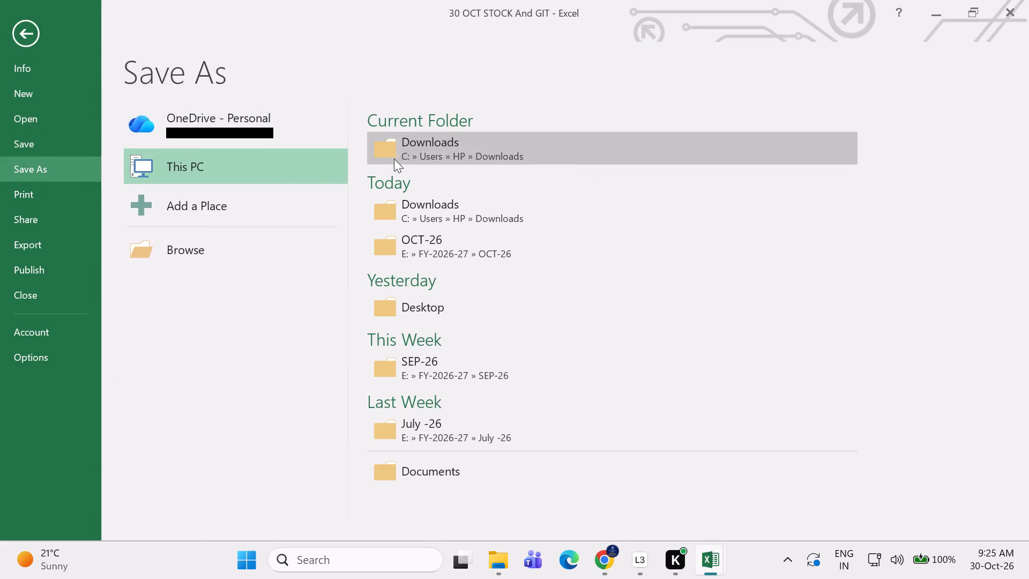
left_click(406, 155)
left_click(227, 265)
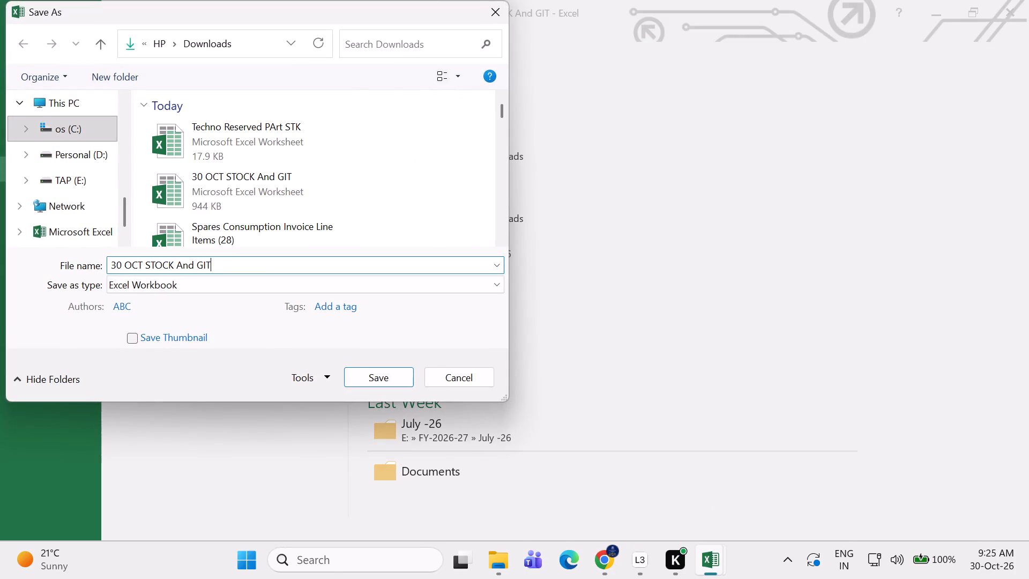
key("space")
type("With Re")
type("serveid")
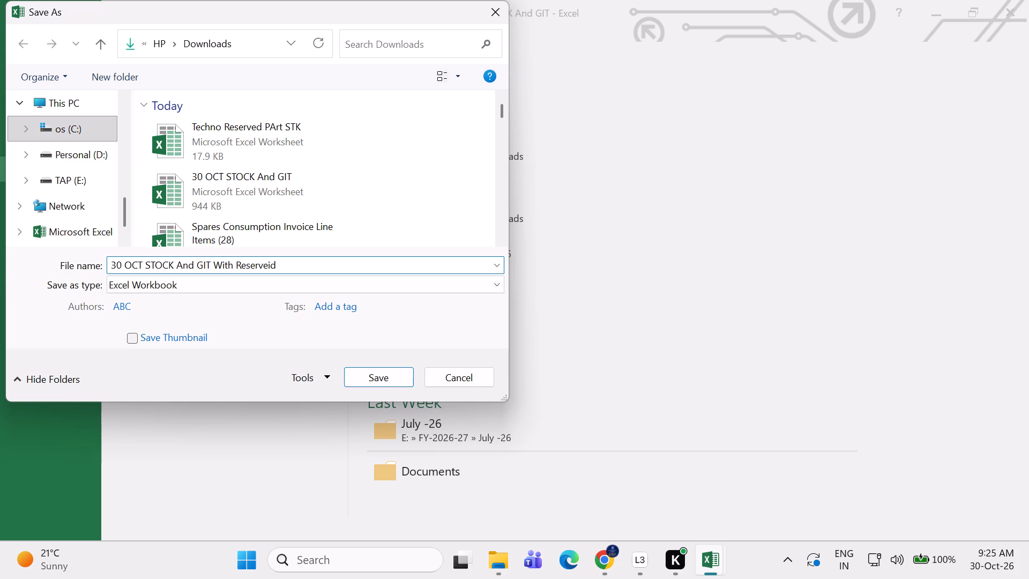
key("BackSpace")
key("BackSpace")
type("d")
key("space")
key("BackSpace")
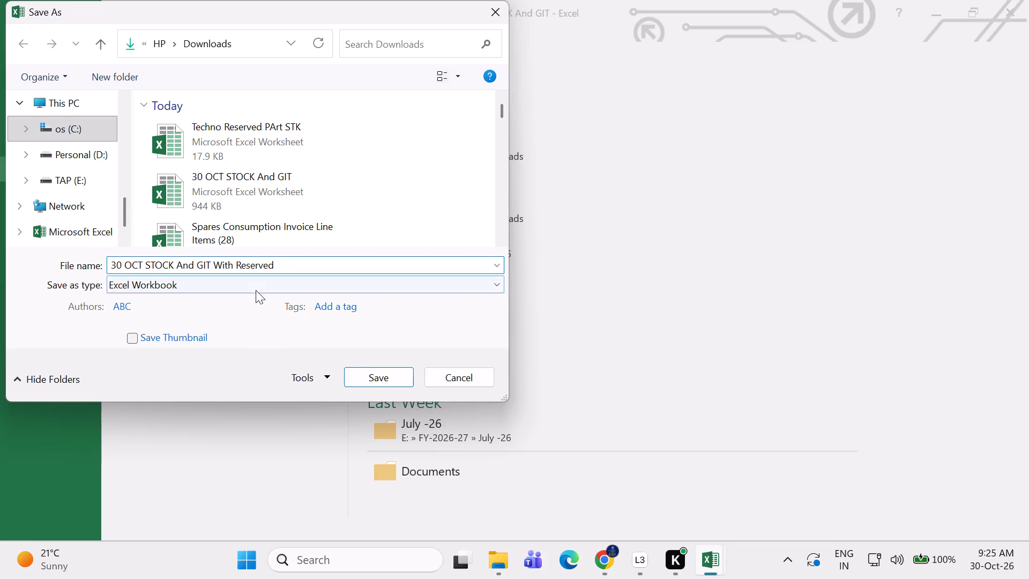
Finish saving the stock workbook copy to Downloads as an Excel Workbook named 30 OCT STOCK And GIT With Reserved.
left_click(378, 379)
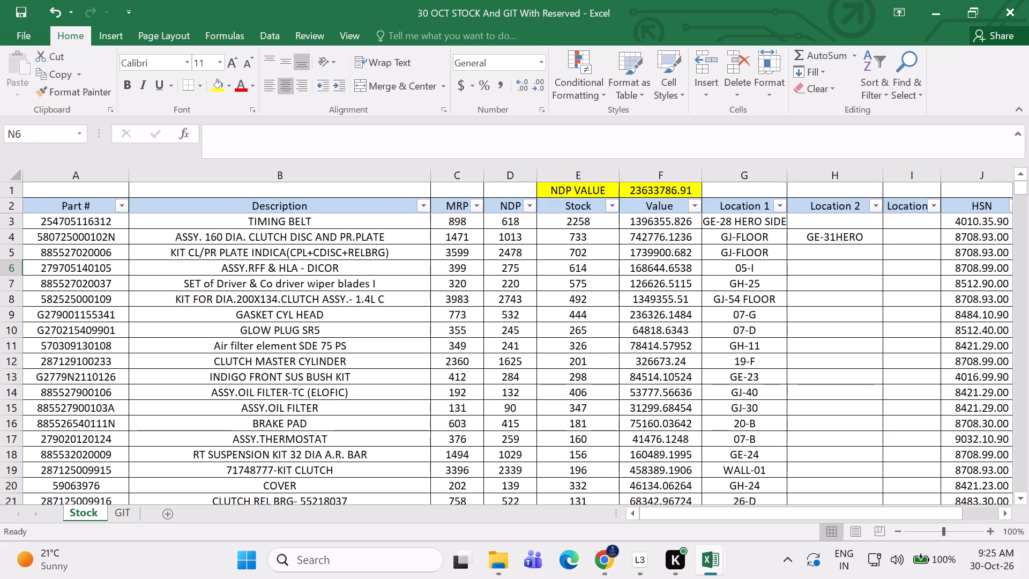
Switch to Chrome and return to the Tata Motors order's Line Items page.
left_click(600, 570)
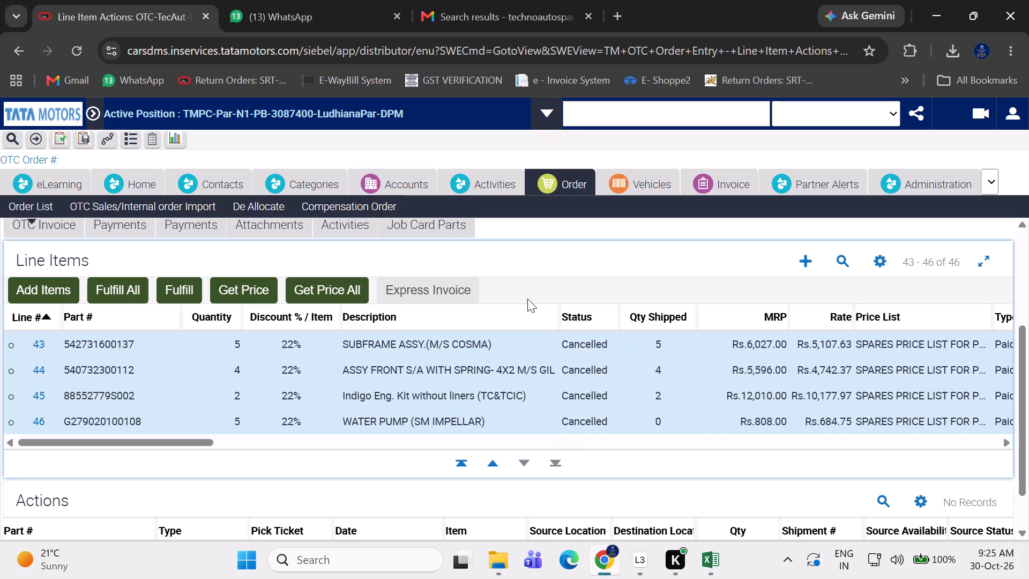